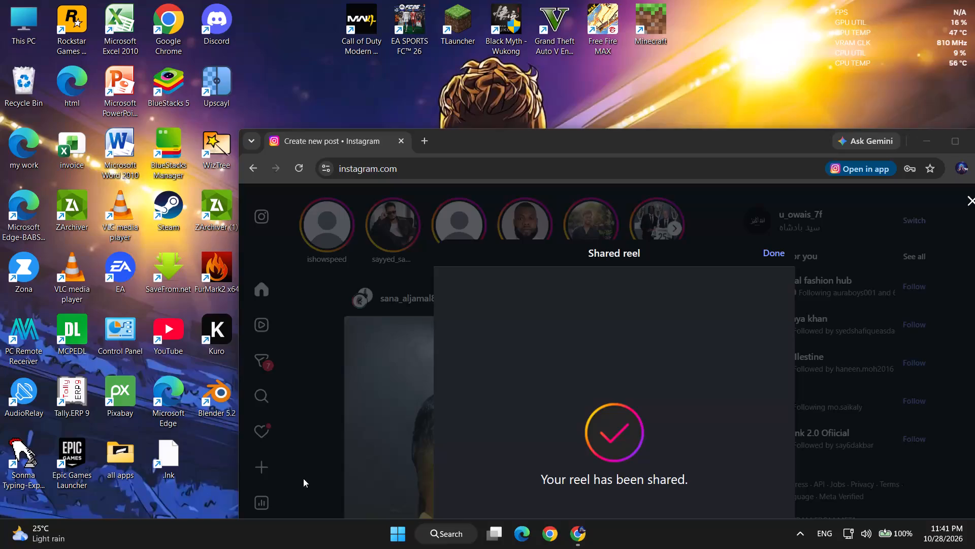
Launch Clipchamp and maximize its window.
left_click(441, 532)
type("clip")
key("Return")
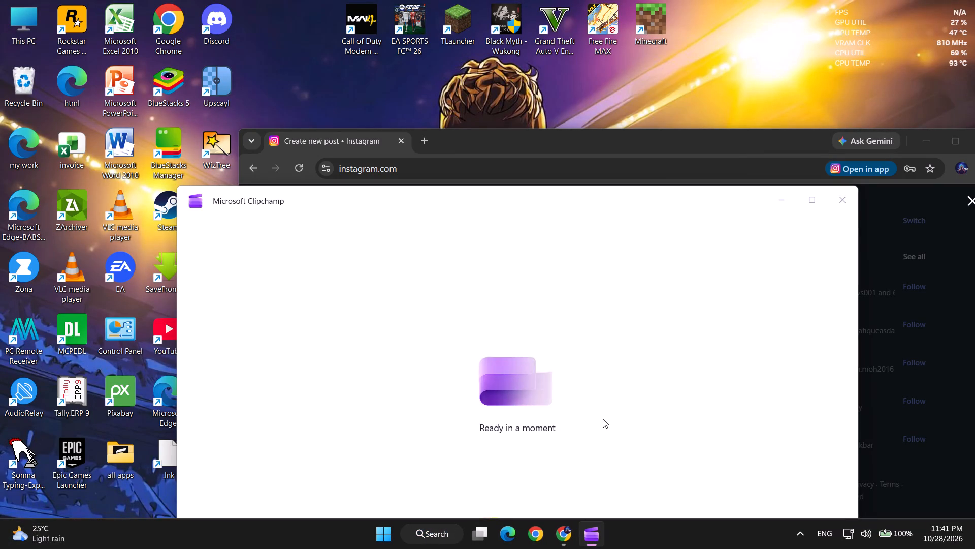
left_click(817, 200)
left_click_drag(707, 287, 703, 282)
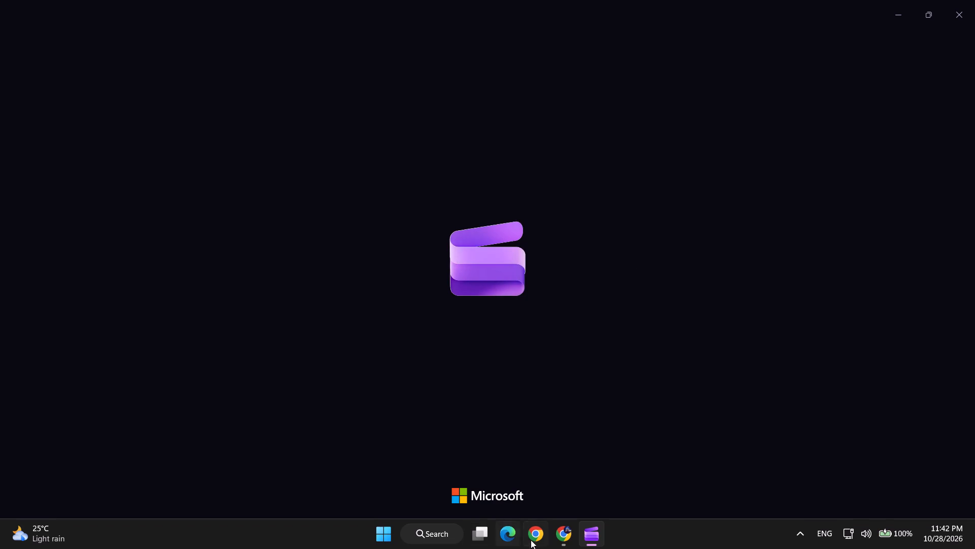
Switch to the Instagram window in Chrome, maximize it and go to the account's own profile page.
left_click(565, 540)
left_click_drag(480, 135, 429, 0)
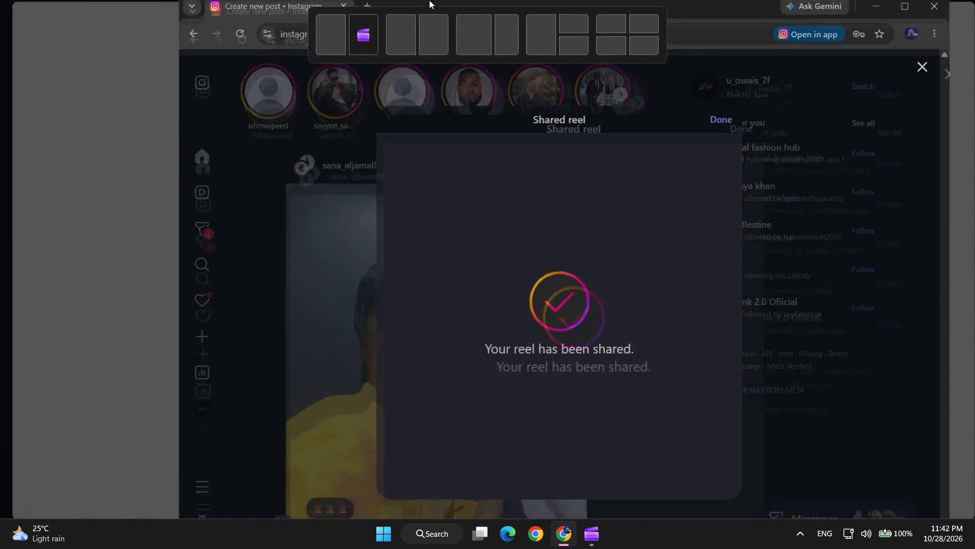
left_click(701, 207)
left_click(647, 123)
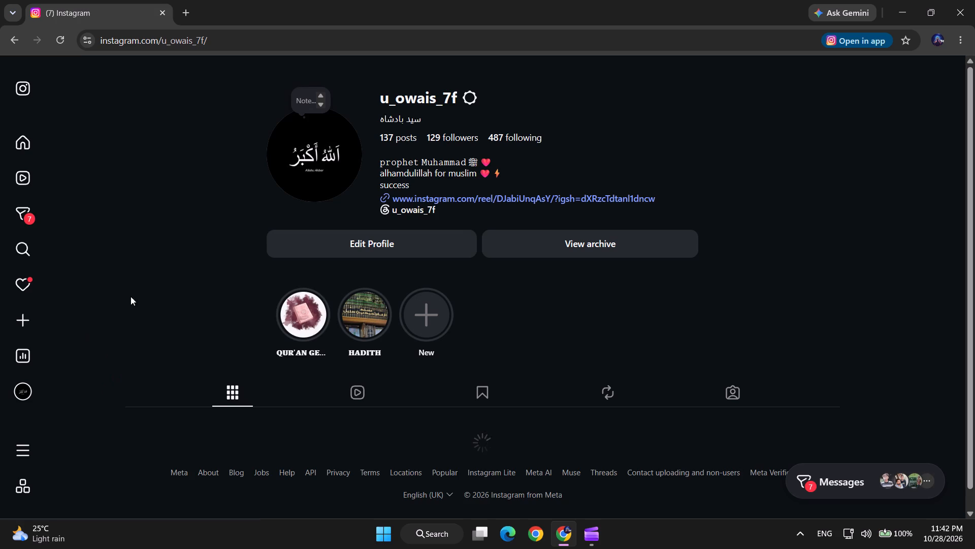
Reload the profile page and look through the grid of posted reels for one to reuse.
right_click(776, 274)
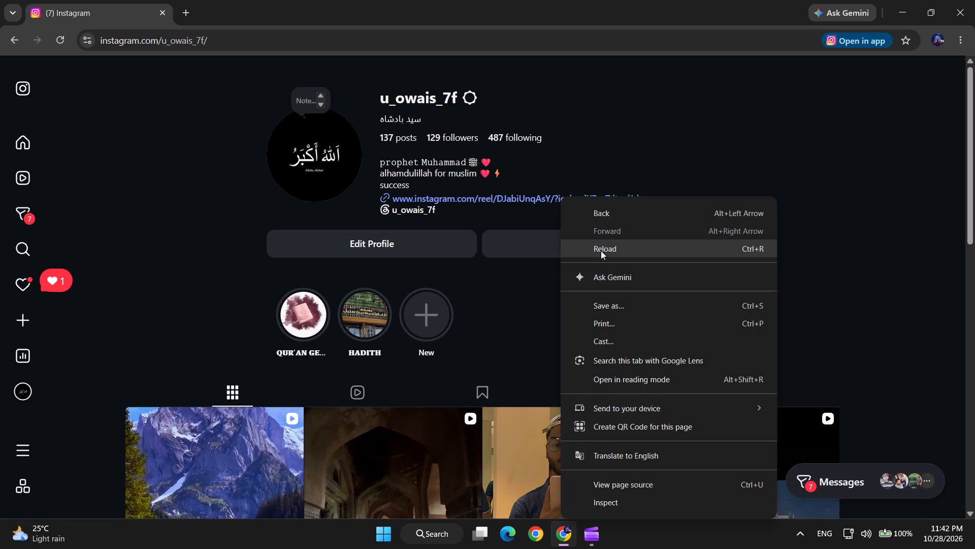
left_click(601, 249)
middle_click(625, 292)
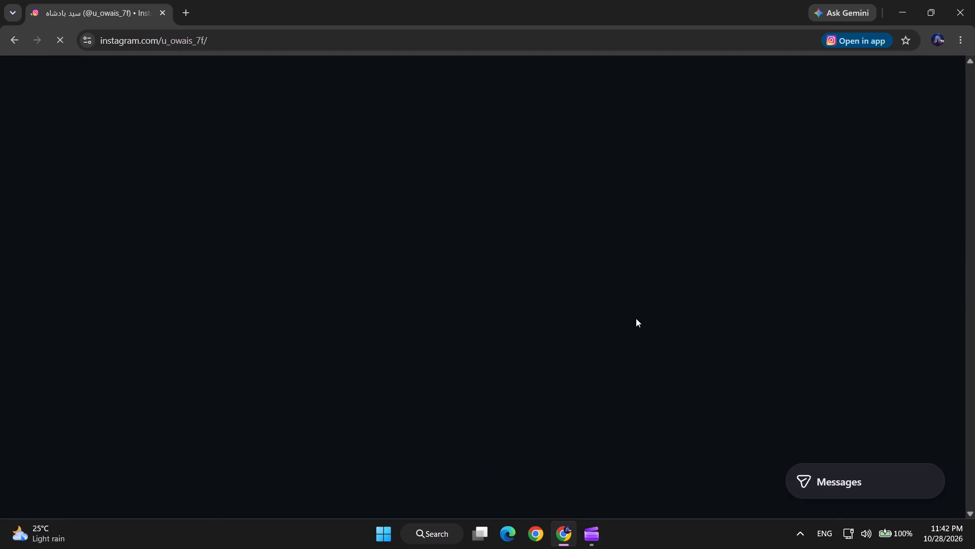
middle_click(616, 302)
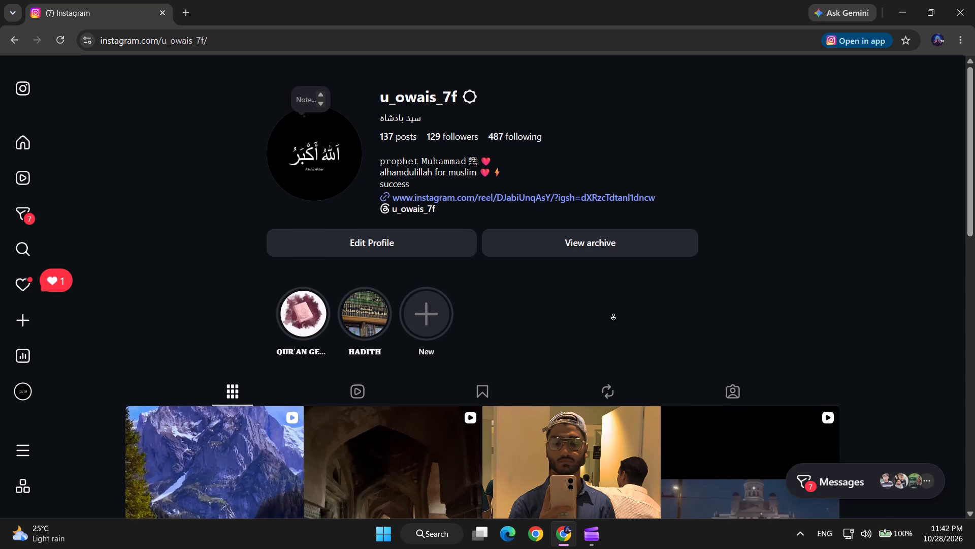
middle_click(555, 337)
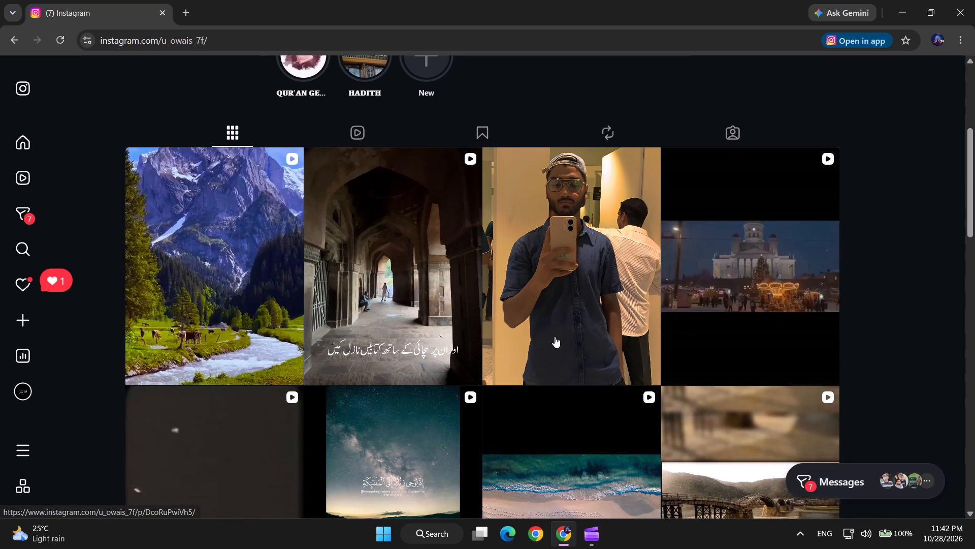
middle_click(555, 337)
left_click(313, 12)
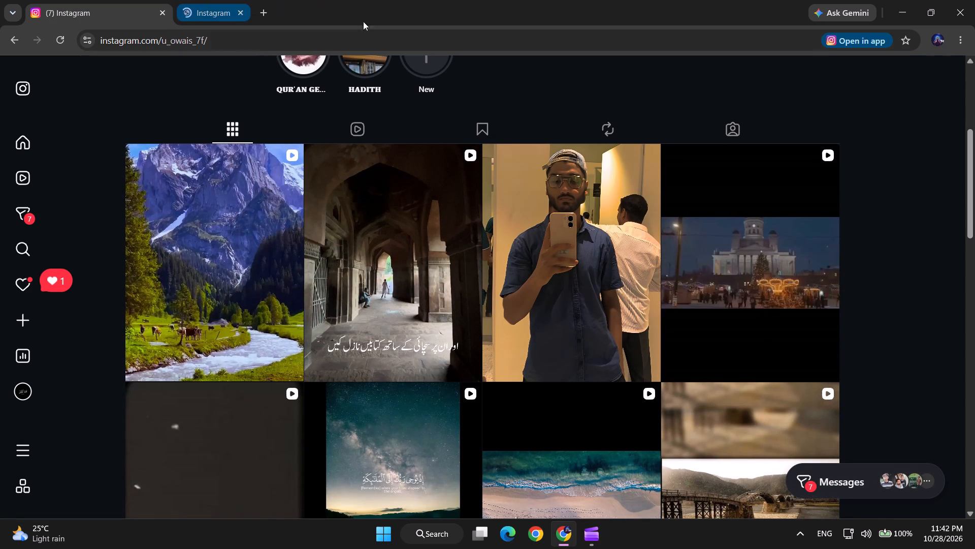
right_click(588, 83)
left_click(621, 145)
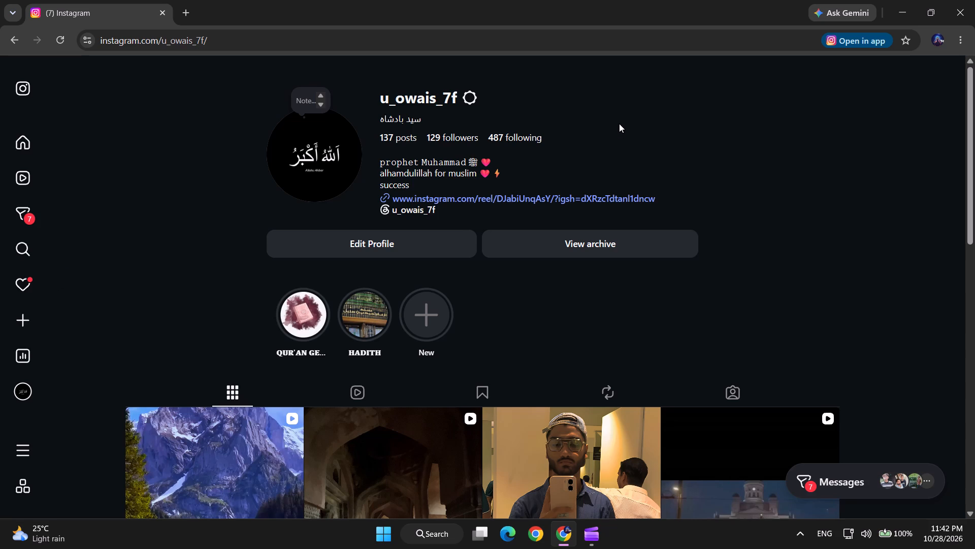
middle_click(810, 206)
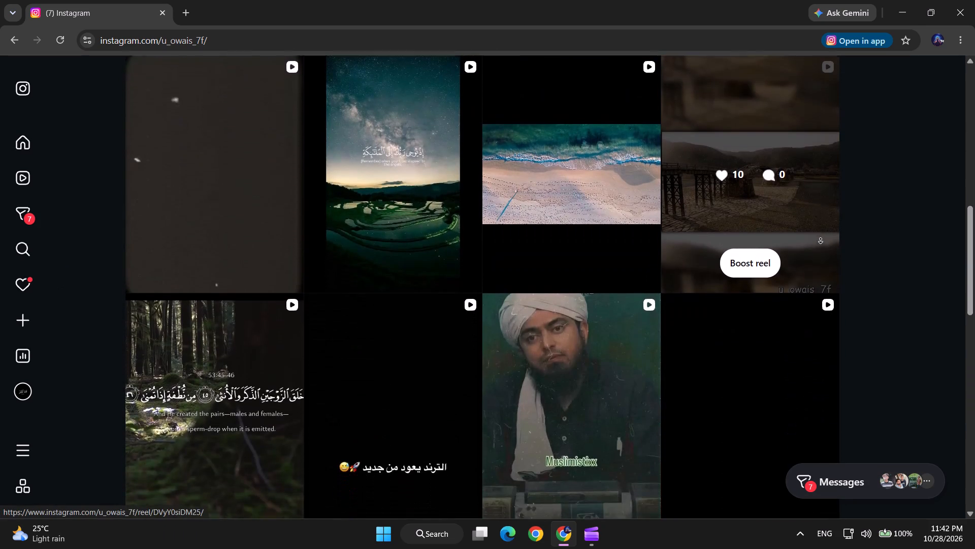
middle_click(808, 190)
middle_click(808, 193)
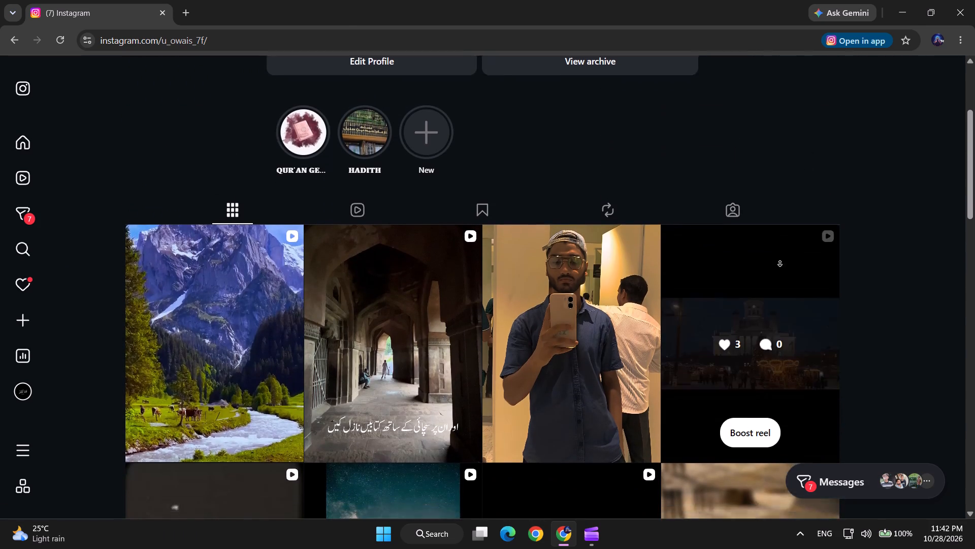
middle_click(781, 250)
Open the dark-thumbnail reel beside the night-sky reel and play it with its sound on.
left_click(182, 237)
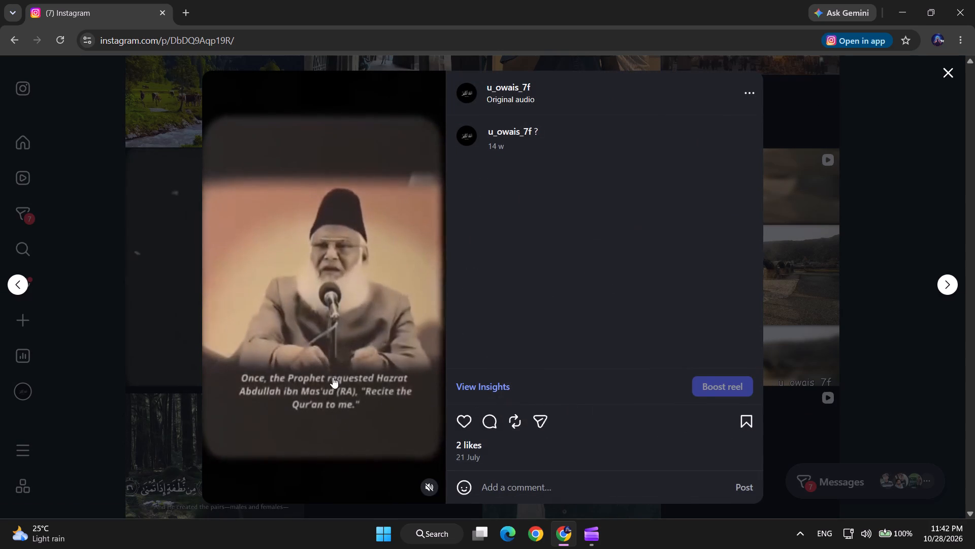
left_click(423, 489)
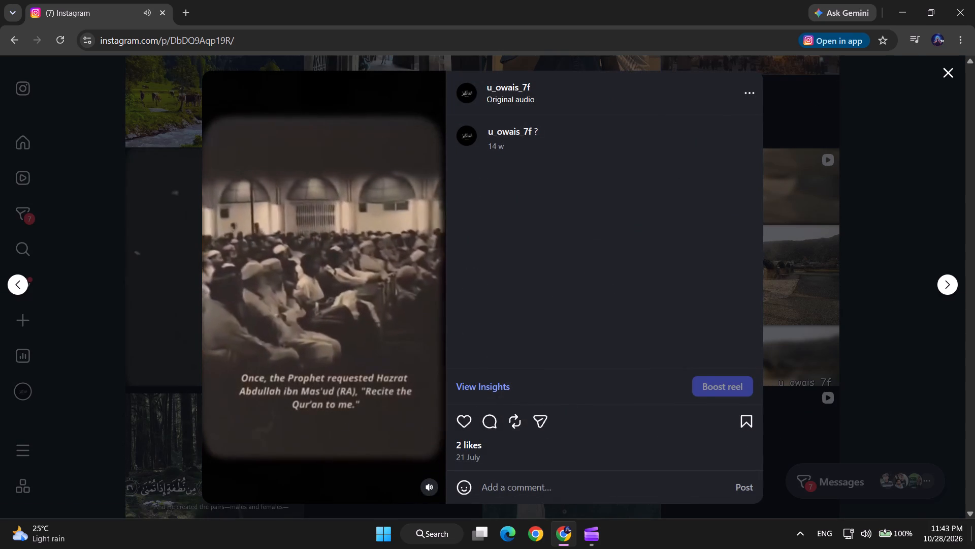
left_click(855, 542)
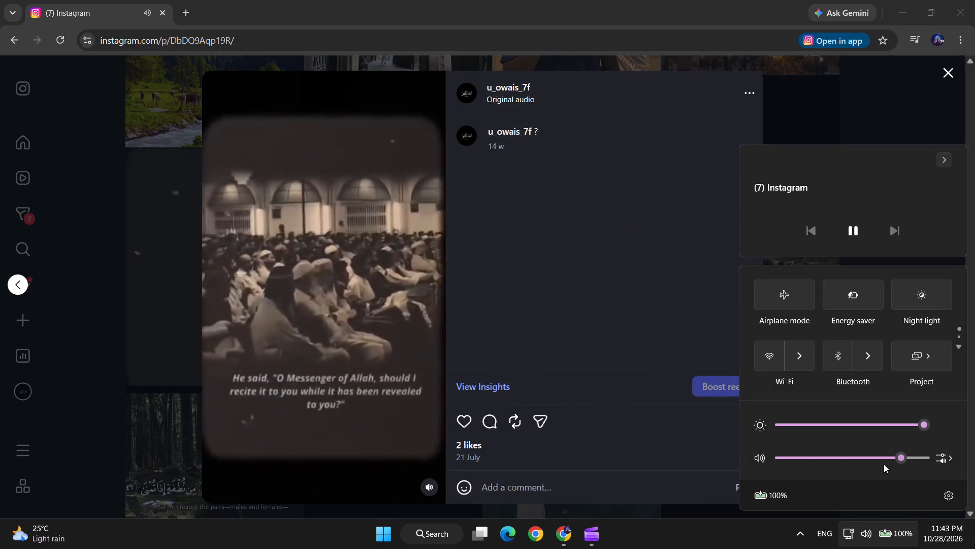
left_click(787, 548)
left_click(942, 76)
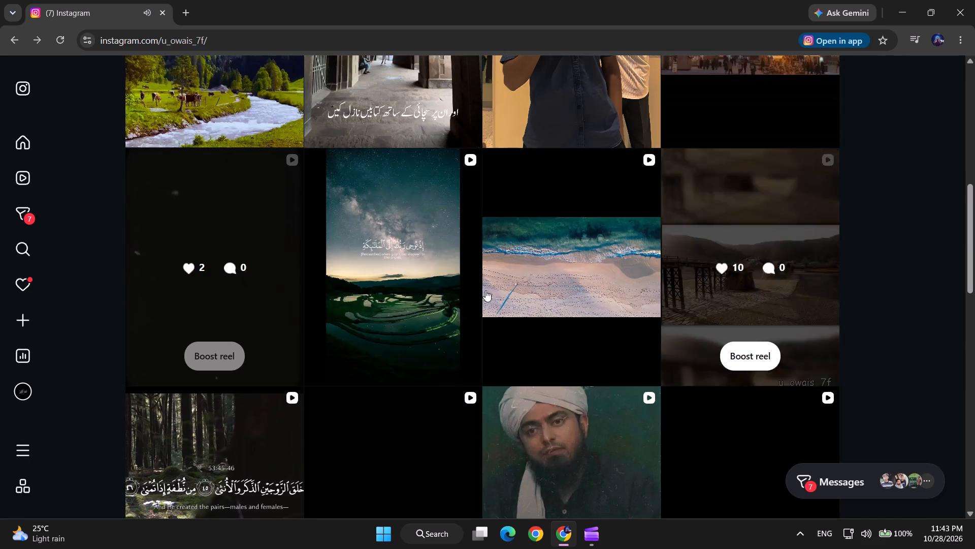
left_click(202, 286)
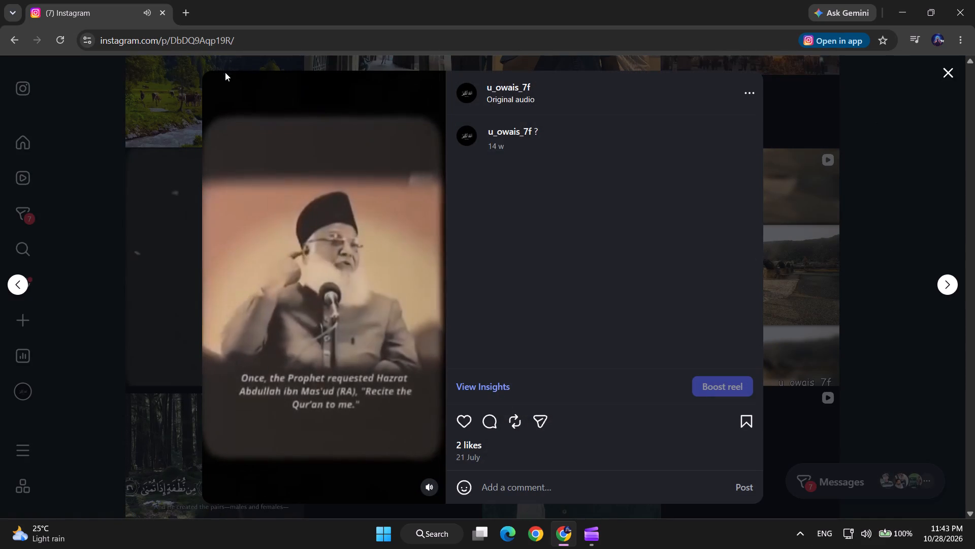
left_click(314, 249)
left_click(334, 270)
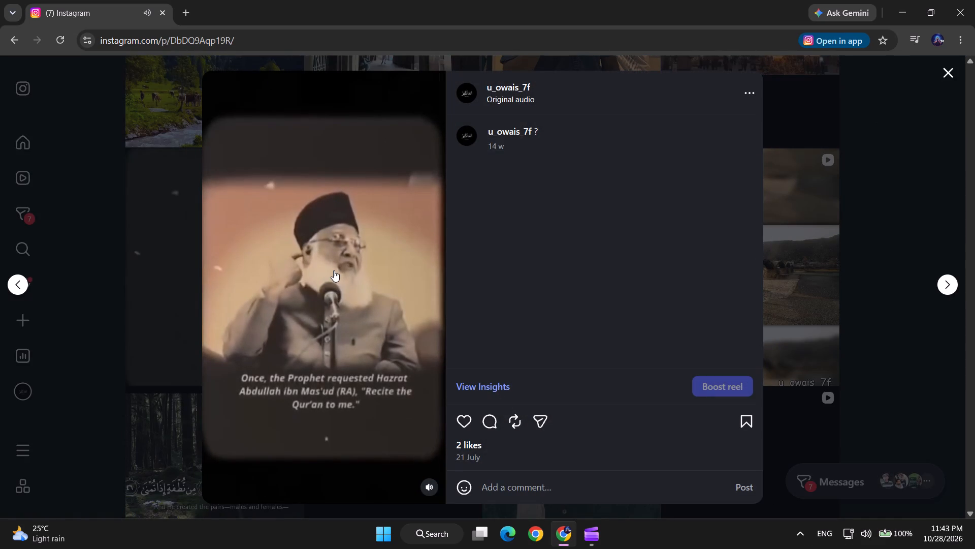
left_click(351, 238)
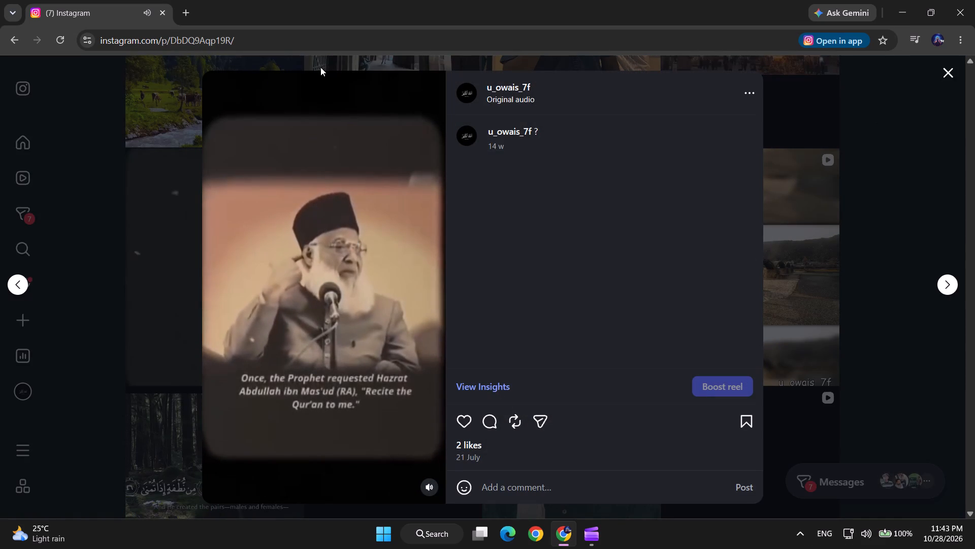
Copy the open reel's web address.
left_click_drag(257, 39, 0, 64)
key("ctrl+c")
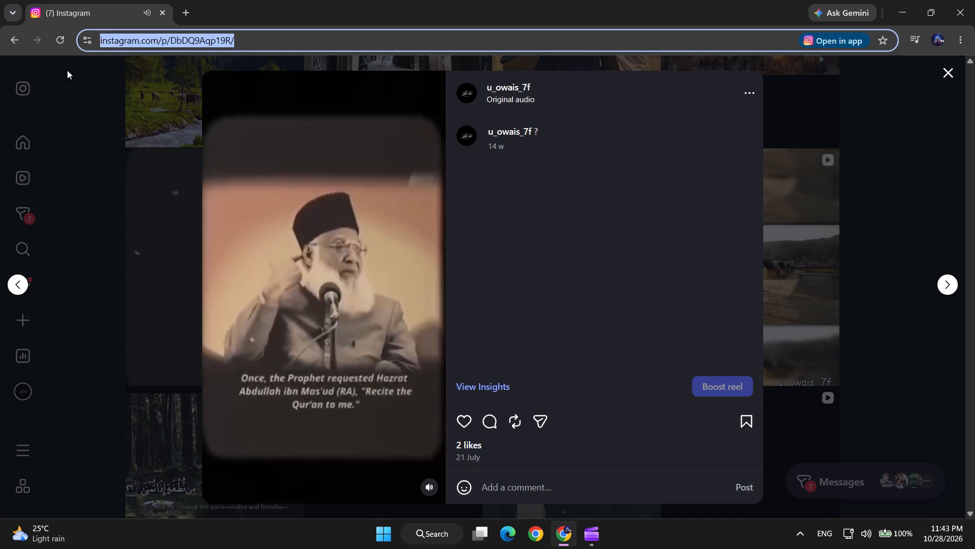
Minimize Clipchamp behind the browser and return the Instagram window to full size.
left_click_drag(686, 0, 751, 297)
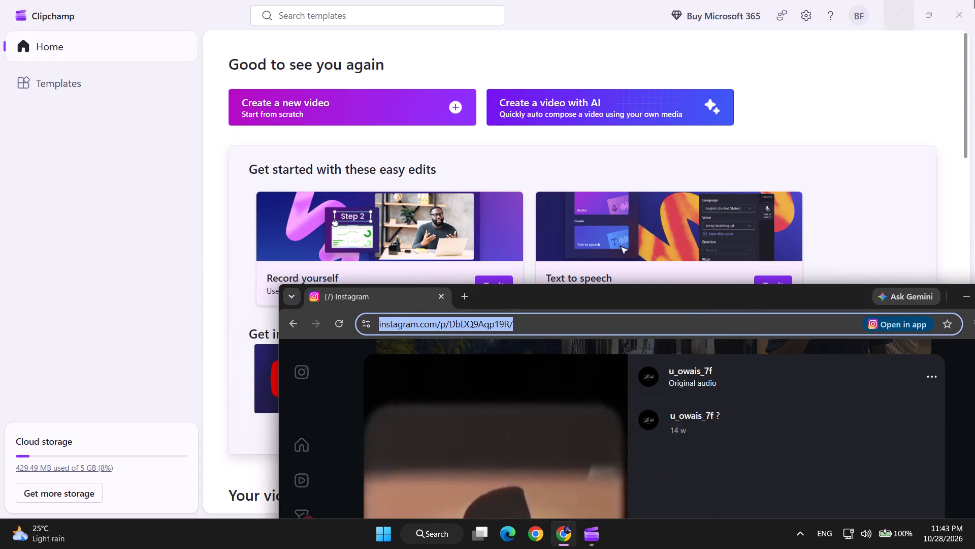
left_click(891, 8)
left_click_drag(821, 299, 648, 272)
double_click(685, 278)
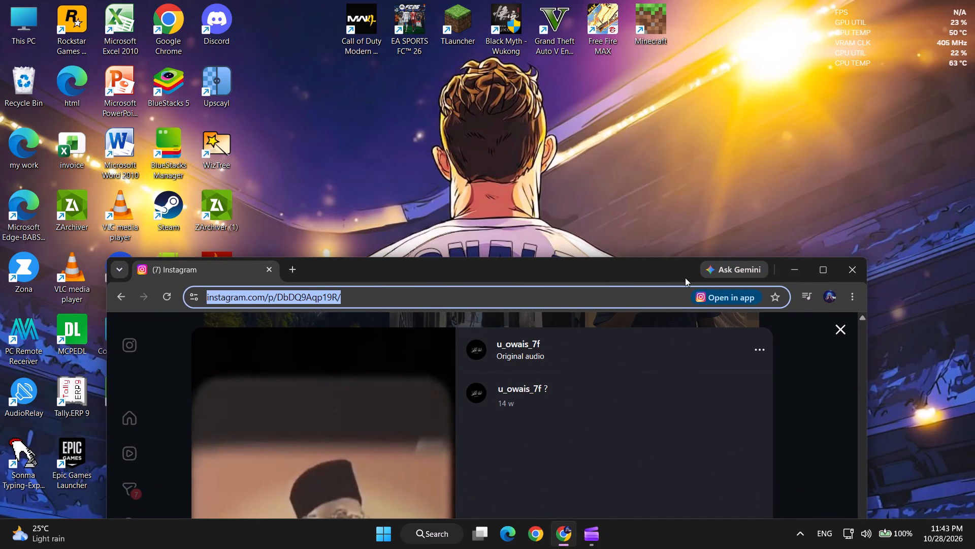
Close the current reel and view the night-sky reel from the profile grid.
left_click(953, 68)
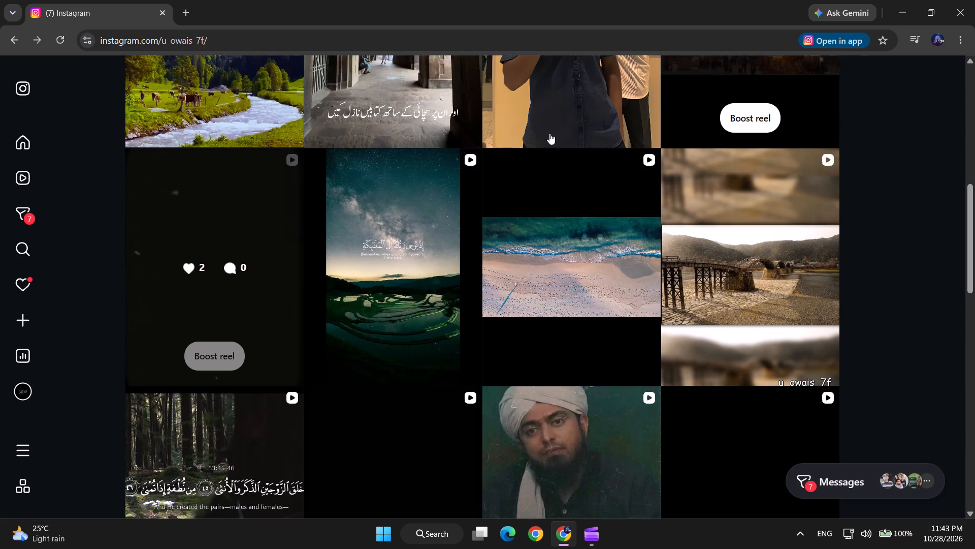
left_click(360, 254)
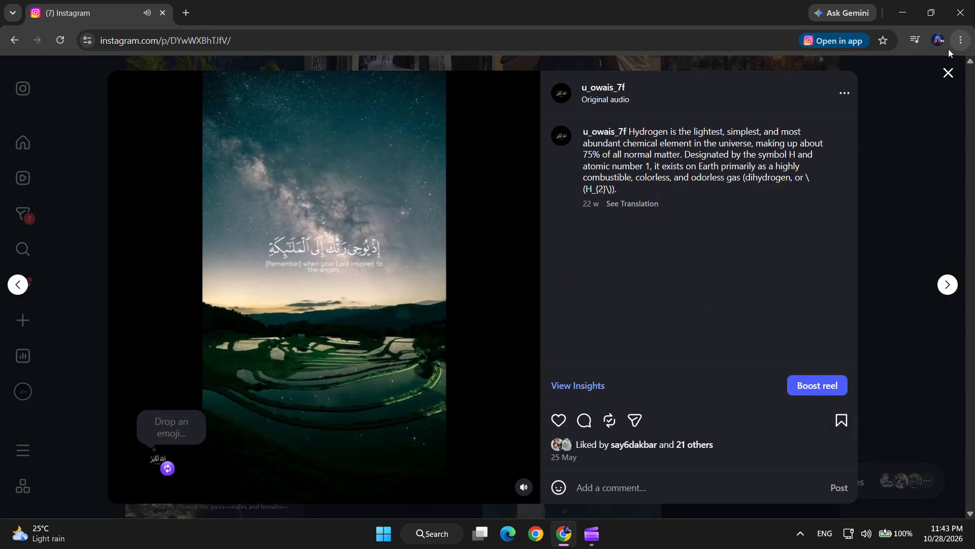
left_click(947, 68)
Open SaveFrom.net from the desktop and submit the copied Instagram reel link for download.
left_click(902, 6)
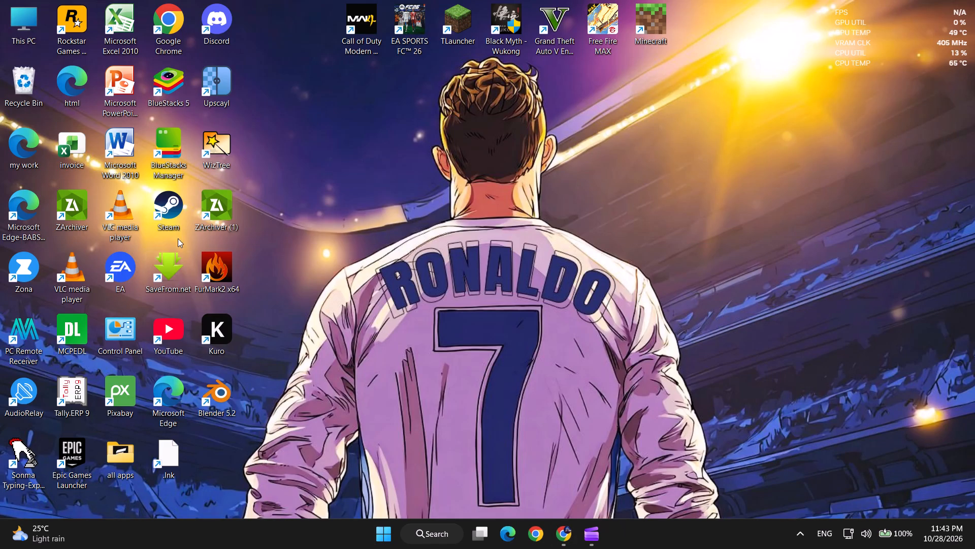
double_click(170, 269)
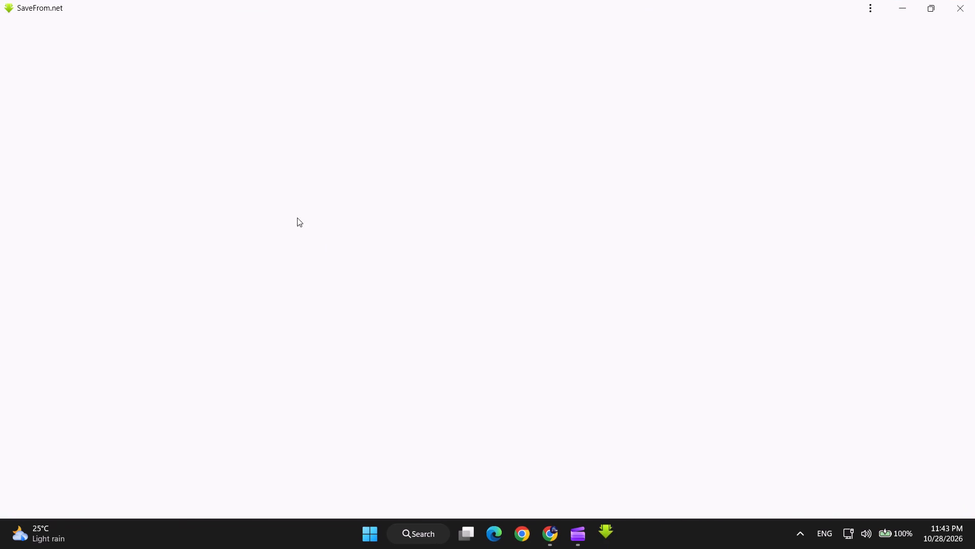
left_click(322, 188)
key("ctrl+v")
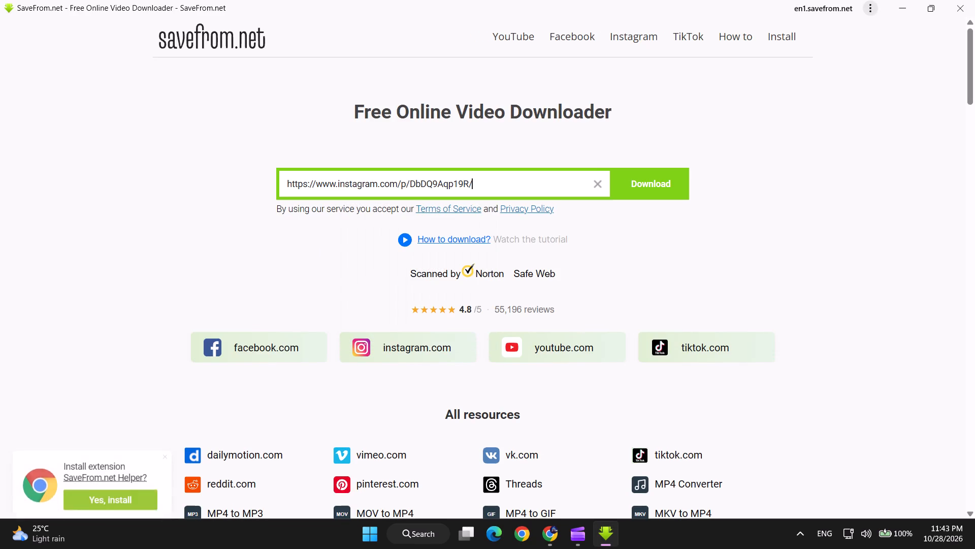
left_click(644, 184)
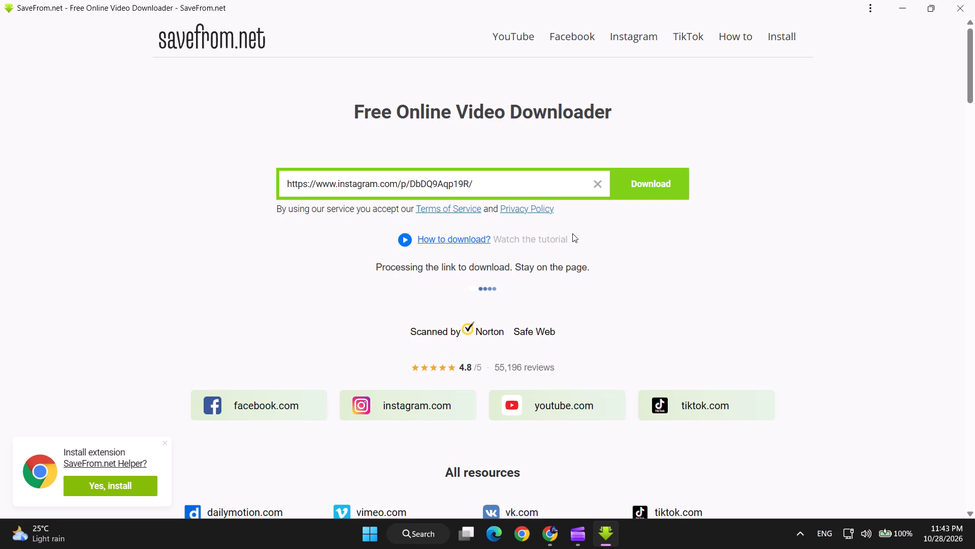
right_click(612, 233)
left_click(747, 183)
left_click(636, 178)
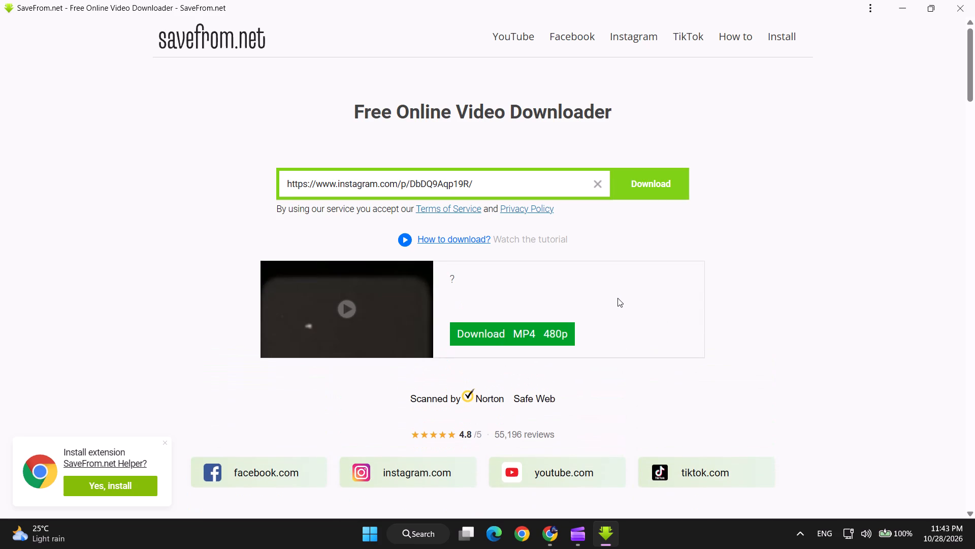
Download the reel as MP4 480p and show the downloaded file in its folder.
left_click(539, 331)
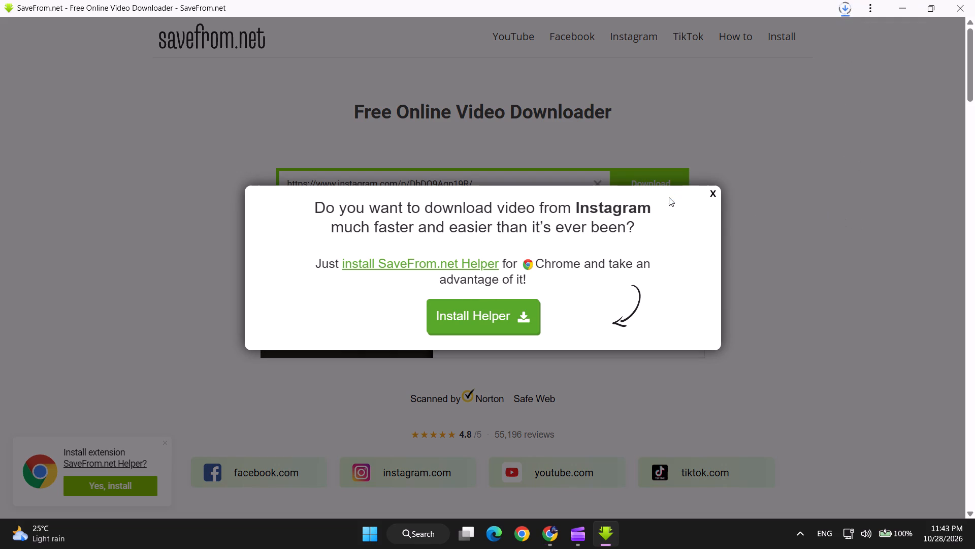
left_click(714, 197)
left_click(842, 11)
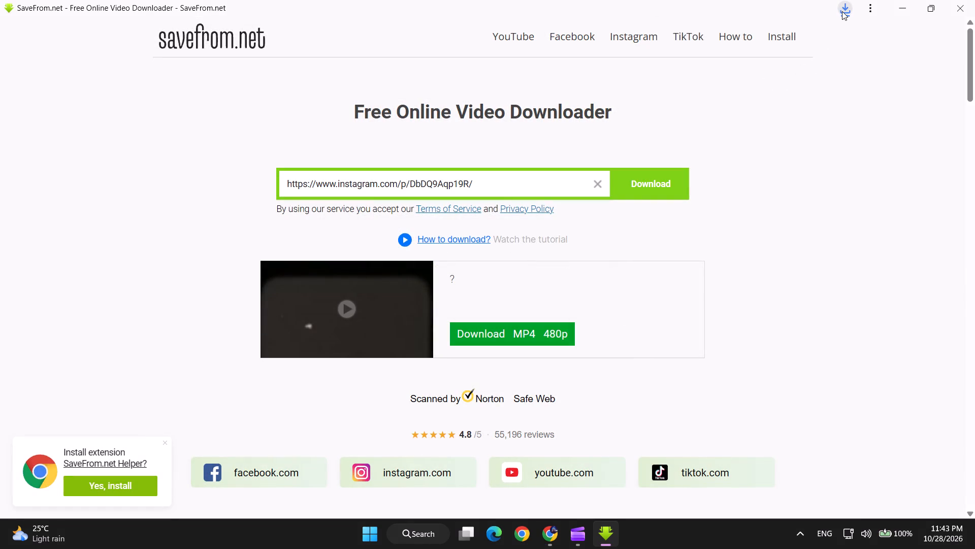
left_click(814, 60)
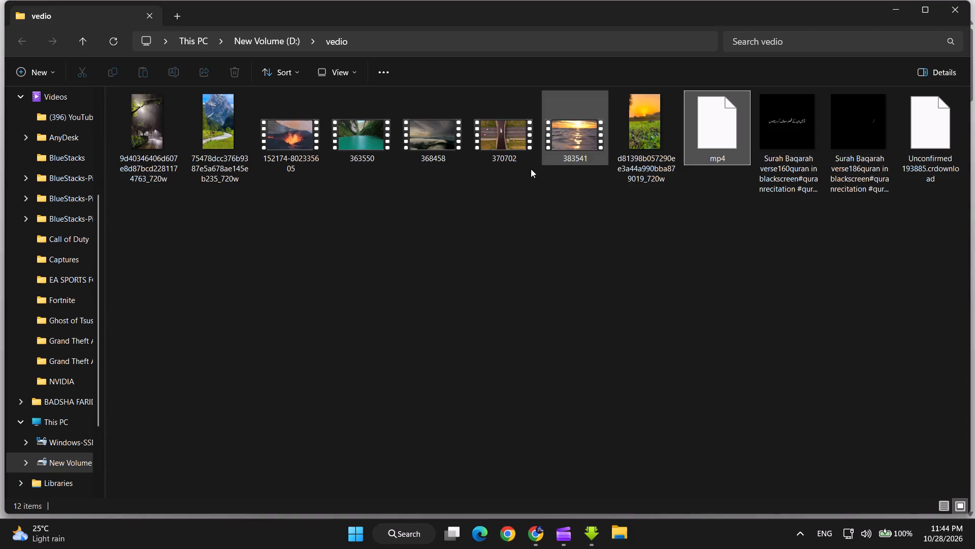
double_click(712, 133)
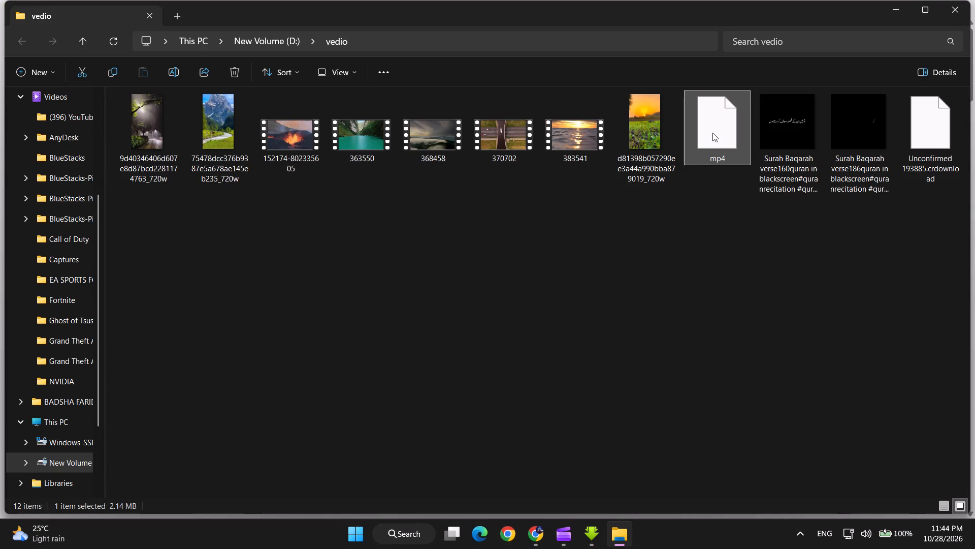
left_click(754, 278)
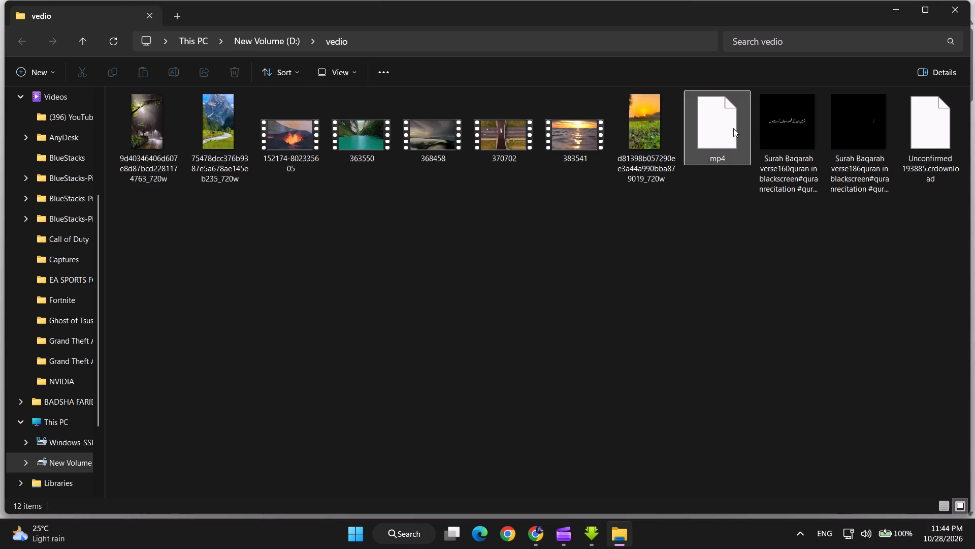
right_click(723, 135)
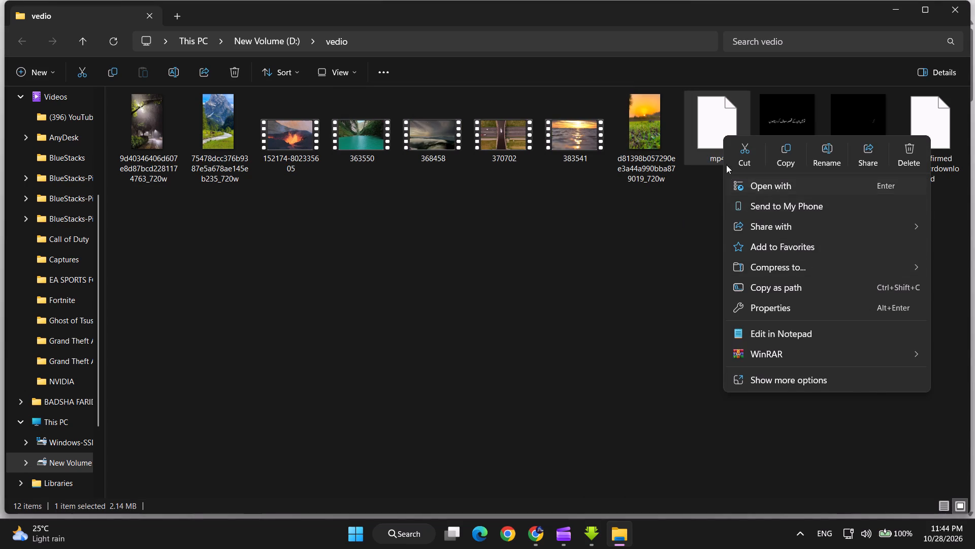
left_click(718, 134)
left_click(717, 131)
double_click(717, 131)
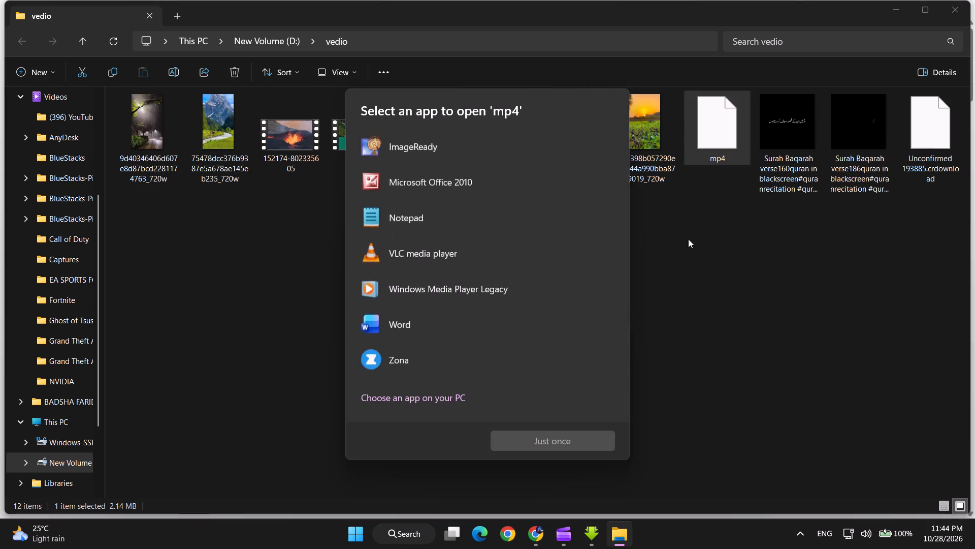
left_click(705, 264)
Delete the mp4 file and the unconfirmed .crdownload file from the vedio folder, and close the folder window.
left_click(717, 175)
left_click(720, 154)
key("Delete")
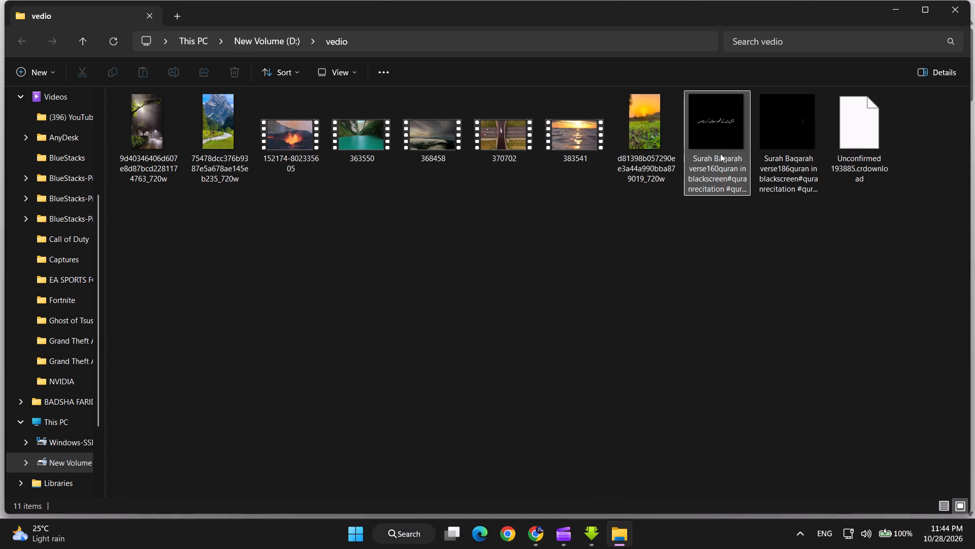
left_click(873, 130)
key("Delete")
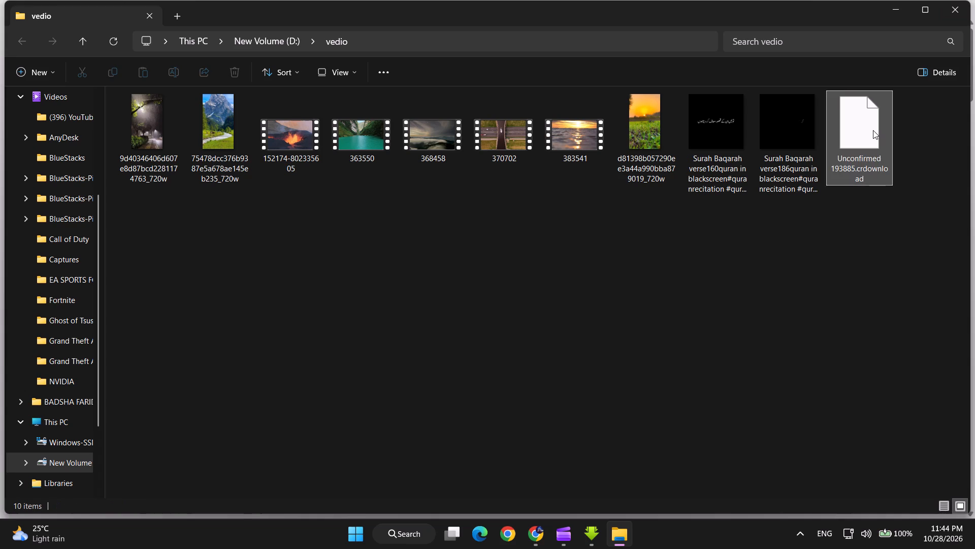
left_click(956, 12)
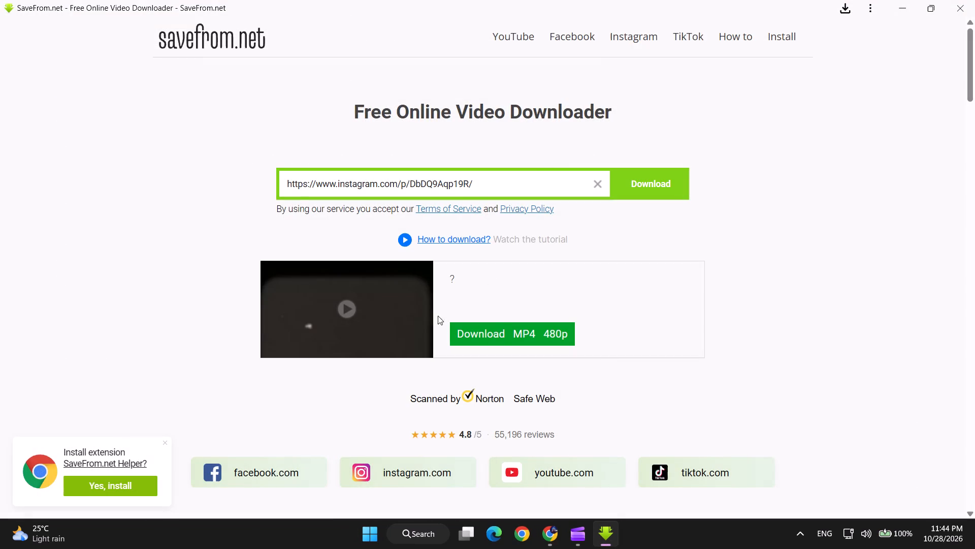
Preview the reel's video on the SaveFrom.net page and close the preview.
left_click(347, 303)
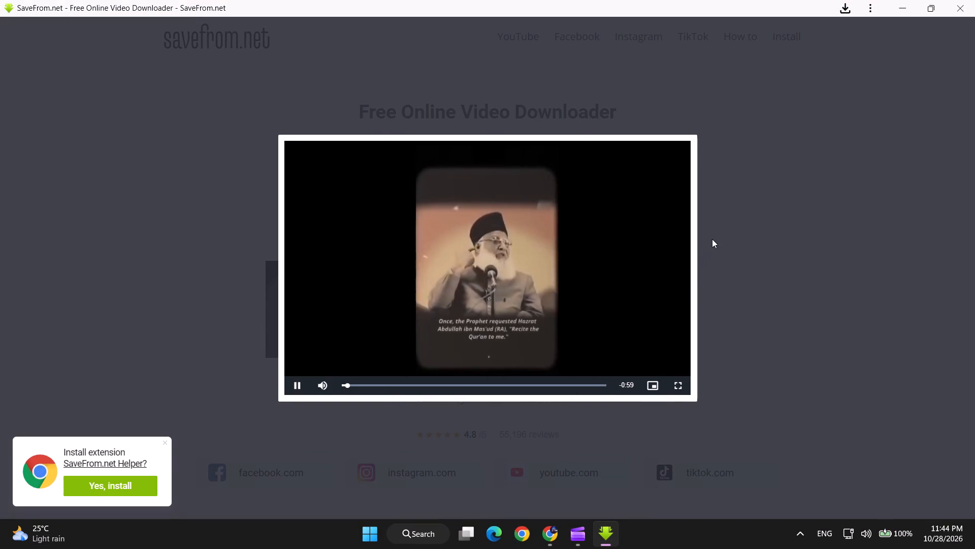
key("Escape")
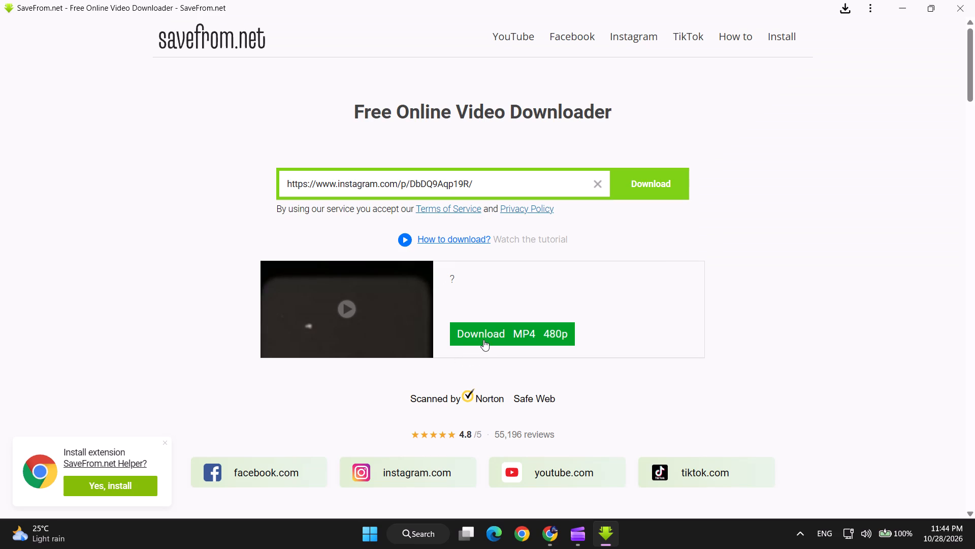
Download the reel again as MP4 480p and show the downloaded file in its folder.
left_click(510, 335)
key("Tab")
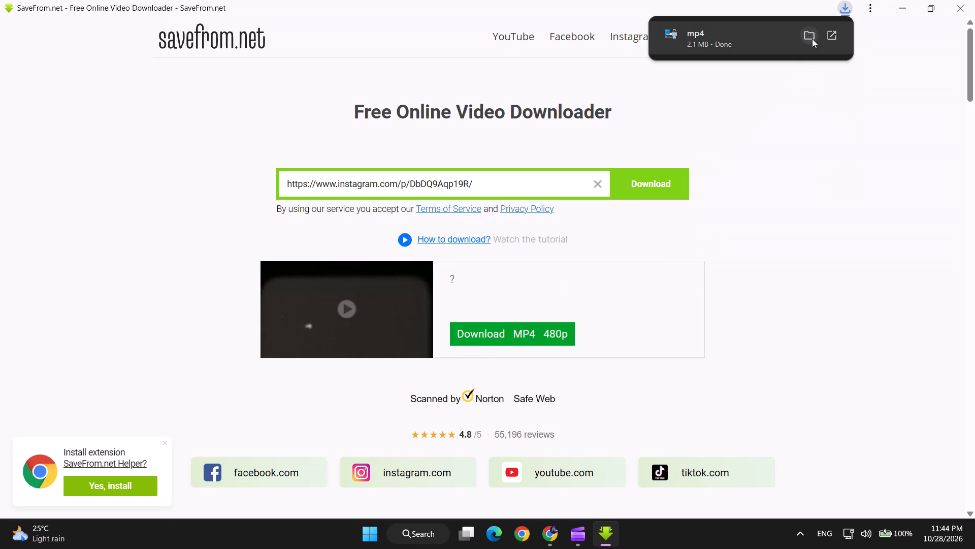
left_click(812, 39)
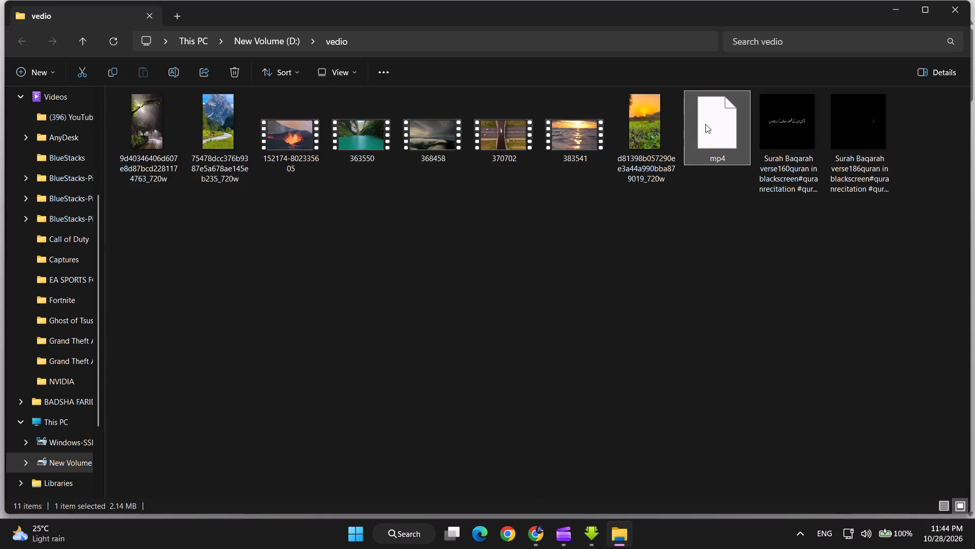
Open the downloaded mp4 file just once with VLC media player to check it, and close the player.
double_click(712, 121)
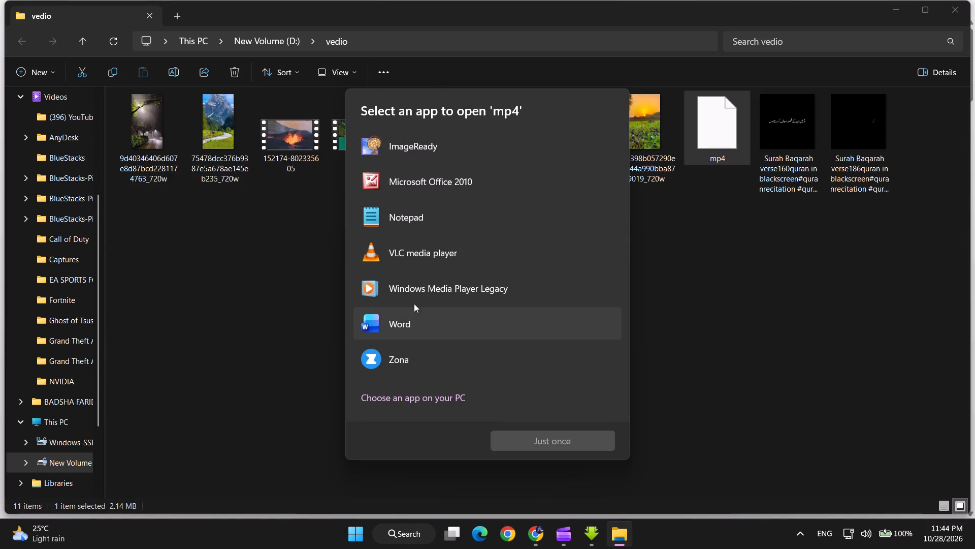
left_click(418, 255)
left_click(525, 444)
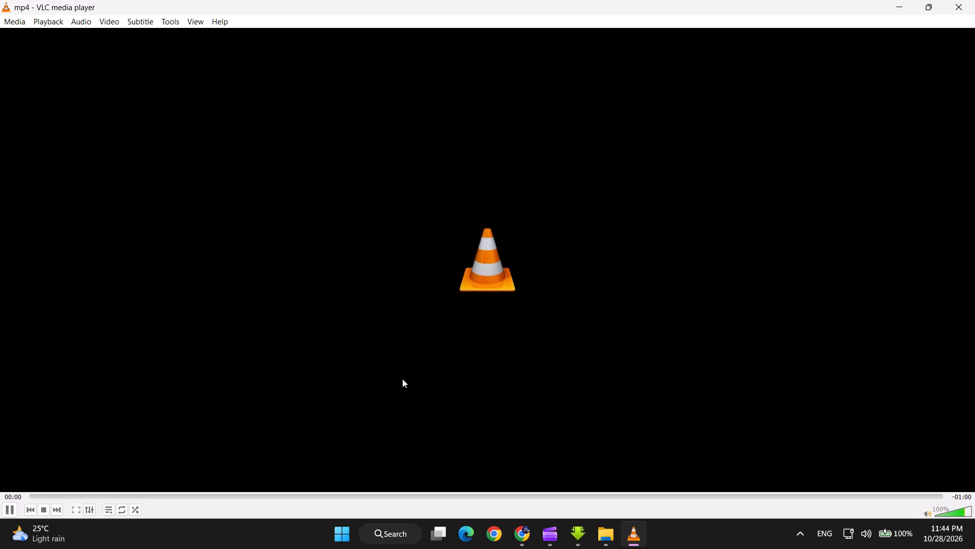
left_click(539, 314)
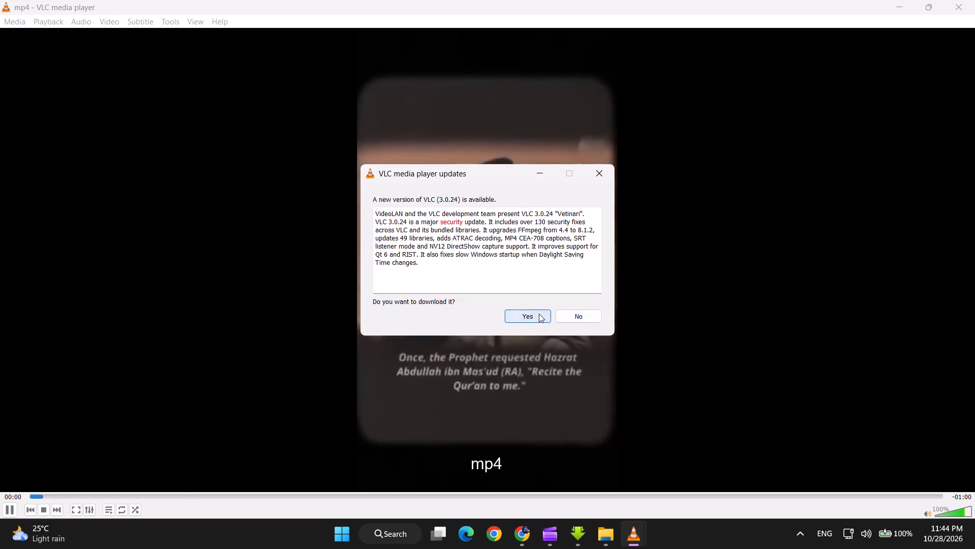
left_click(964, 0)
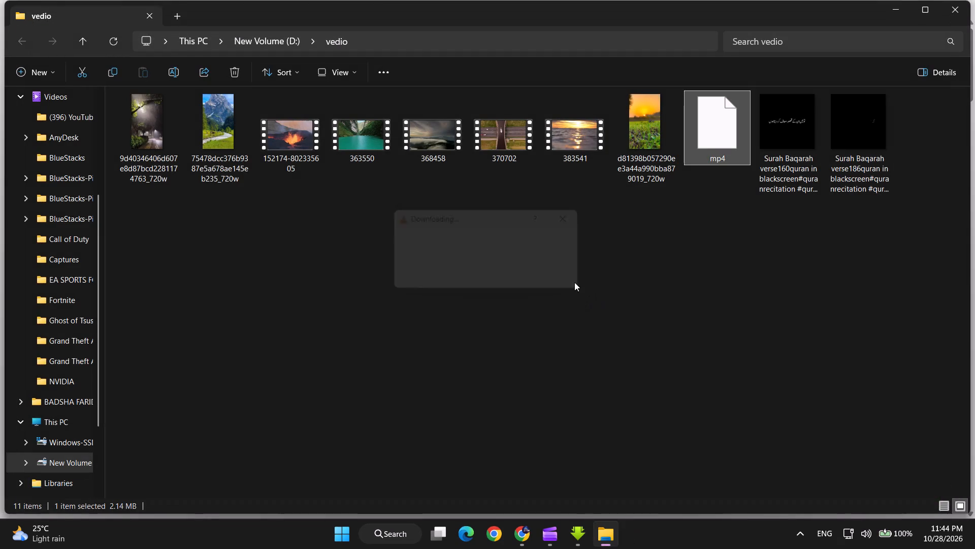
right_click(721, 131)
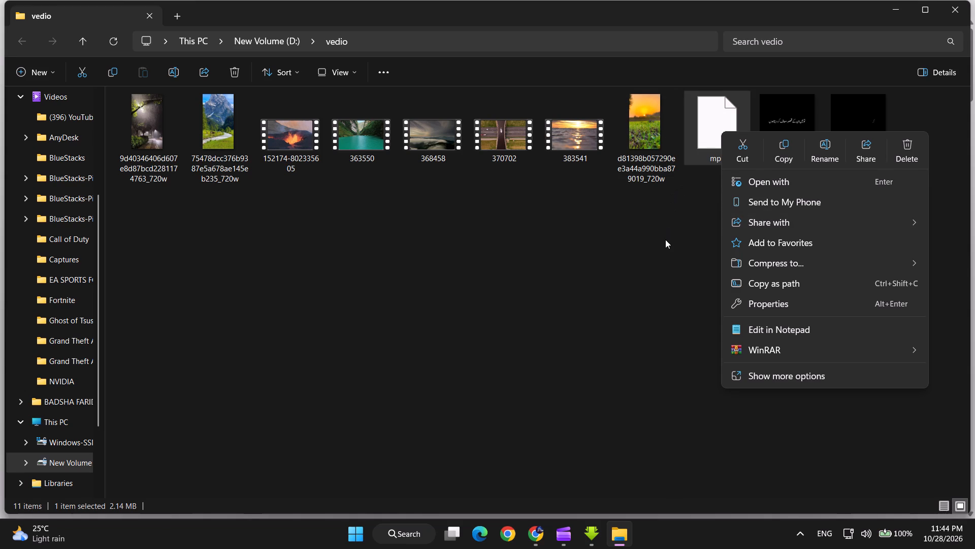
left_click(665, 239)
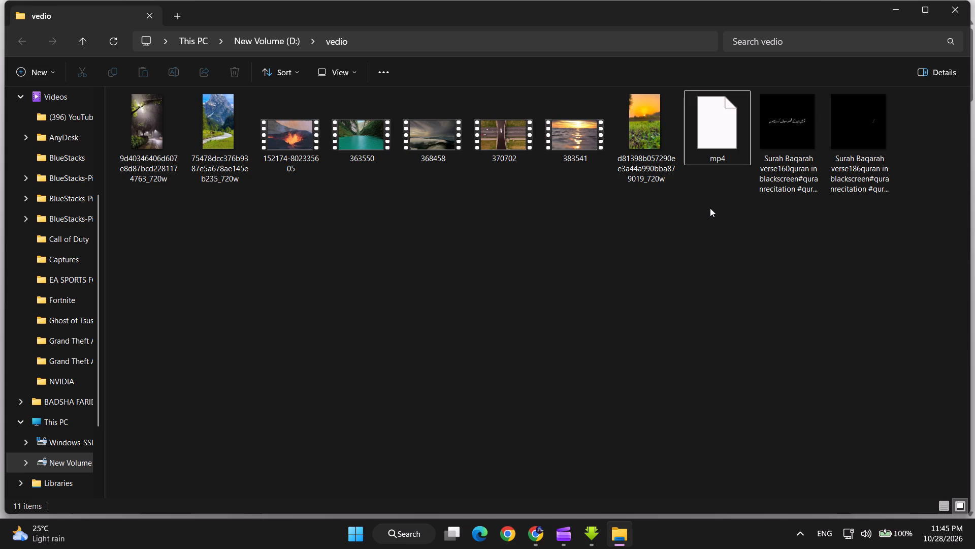
Open the mp4 file with VLC media player just once and agree to send the bug report.
right_click(718, 124)
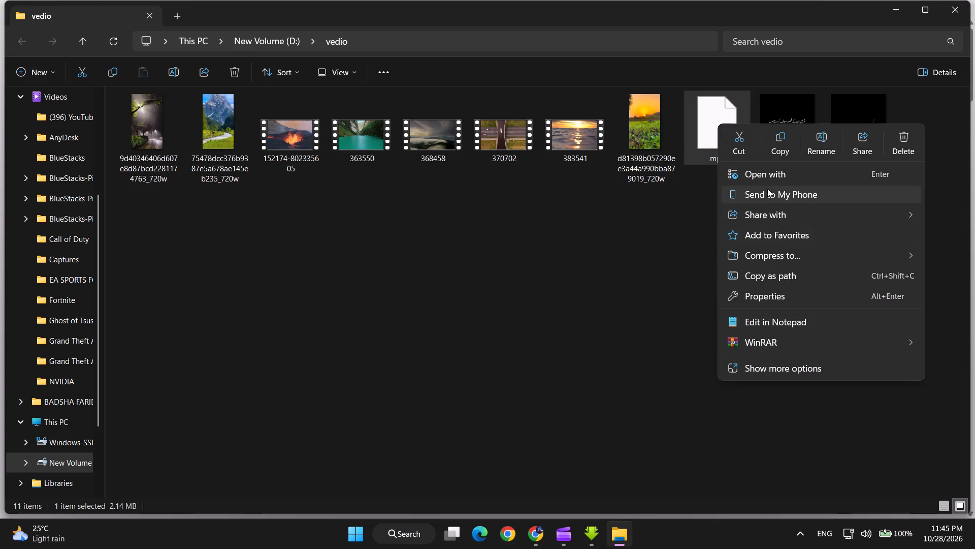
left_click(767, 177)
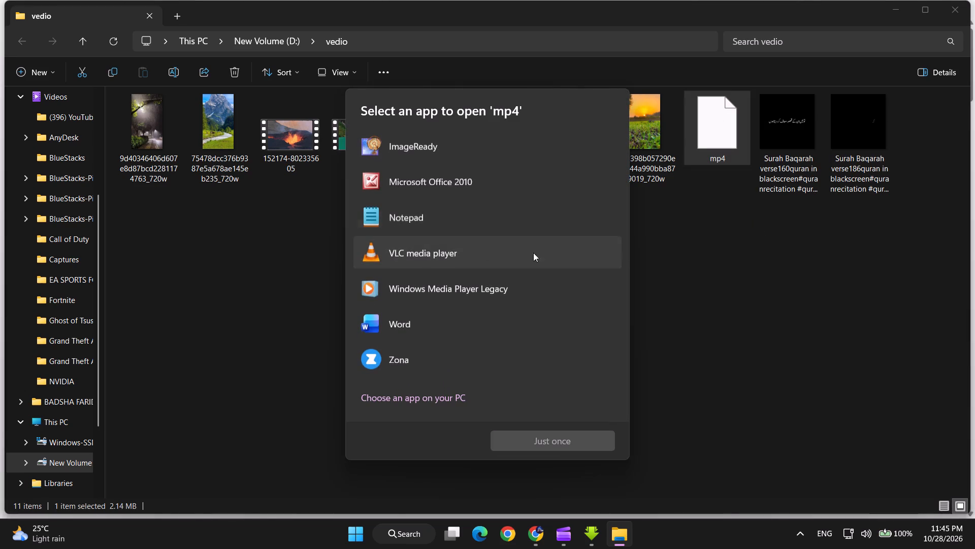
left_click(456, 264)
left_click(516, 450)
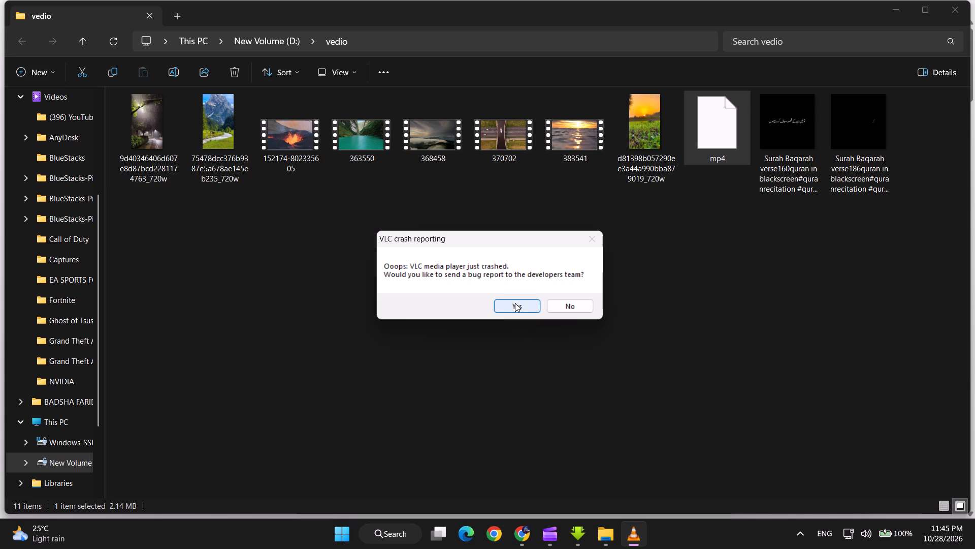
left_click(516, 303)
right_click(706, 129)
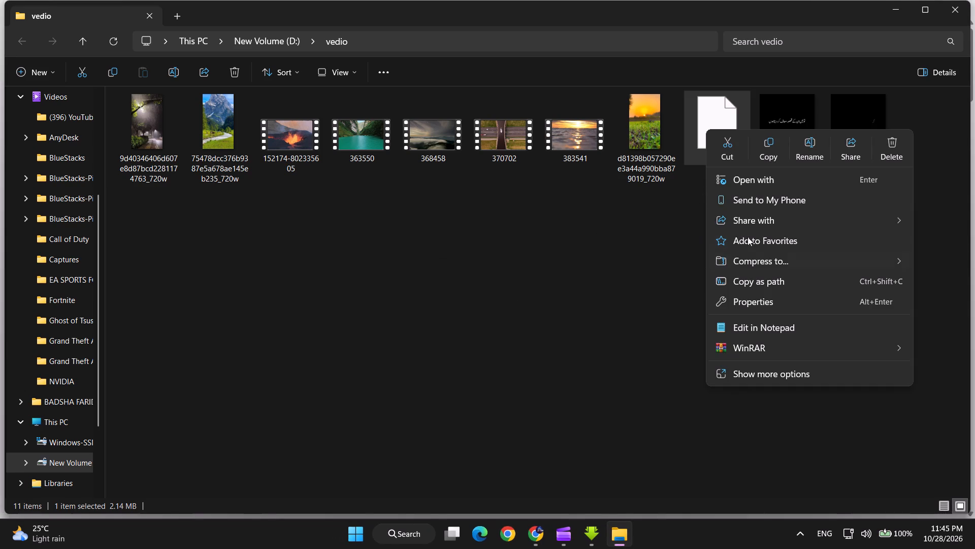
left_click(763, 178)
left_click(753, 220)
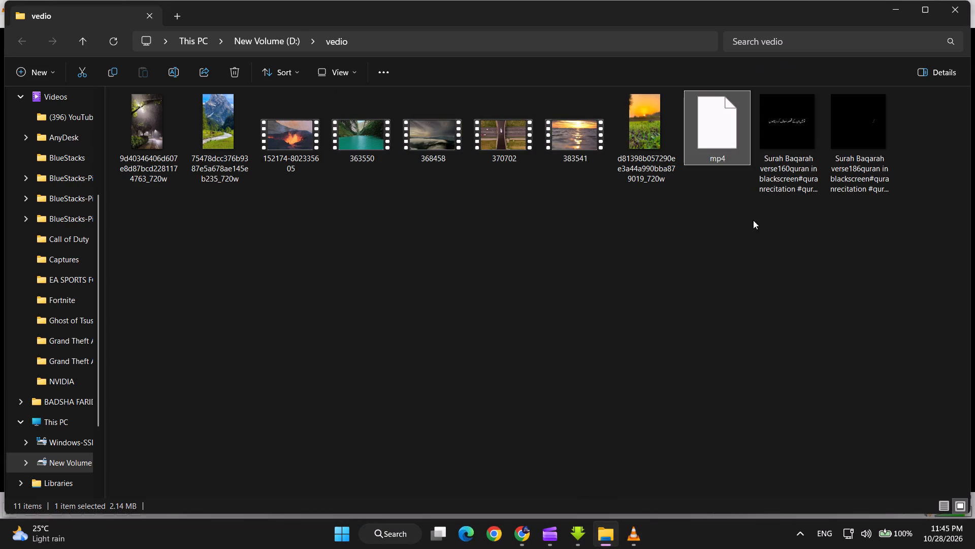
Minimize the vedio folder window and view the mp4 file in VLC media player.
left_click(896, 12)
left_click(634, 225)
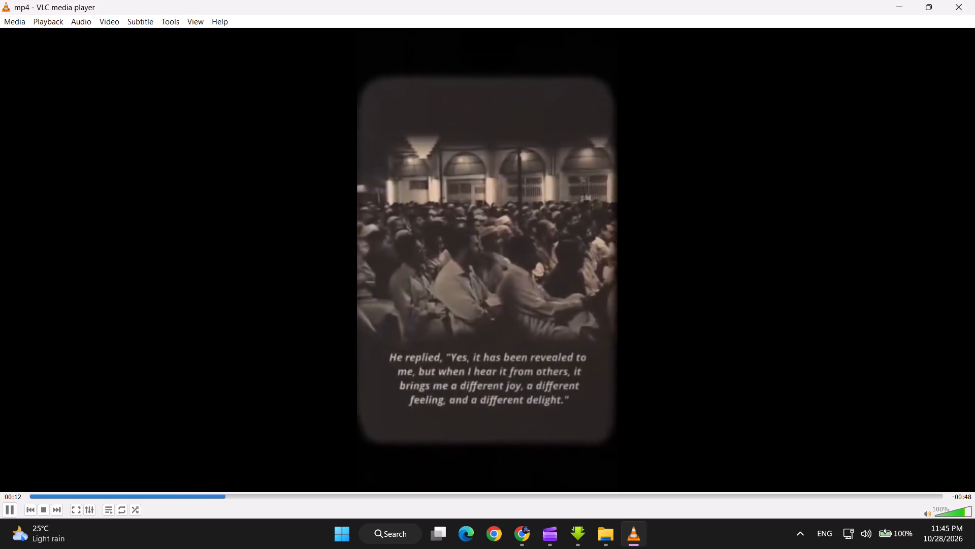
Close the VLC media player preview of the mp4 file.
left_click(973, 0)
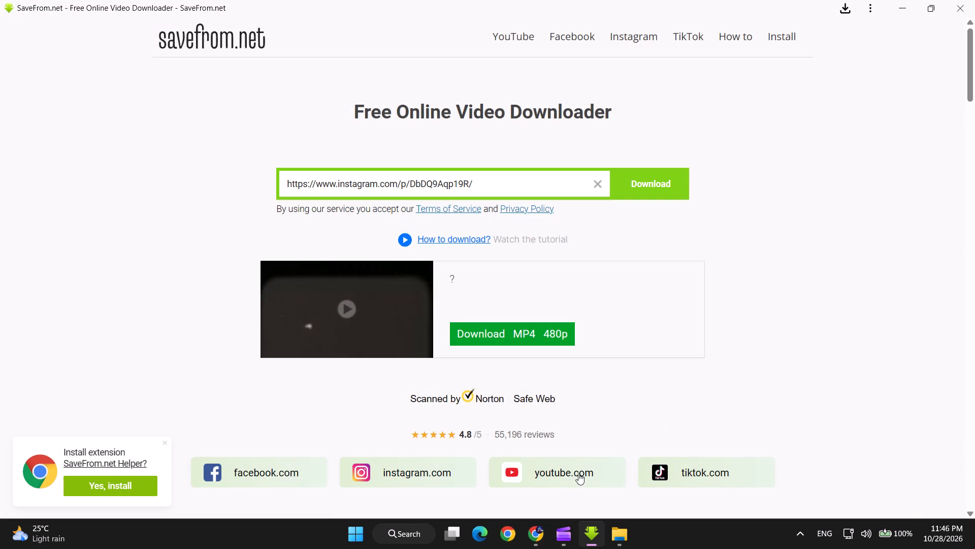
Switch to Clipchamp and start a new, empty video project.
left_click_drag(548, 545, 542, 548)
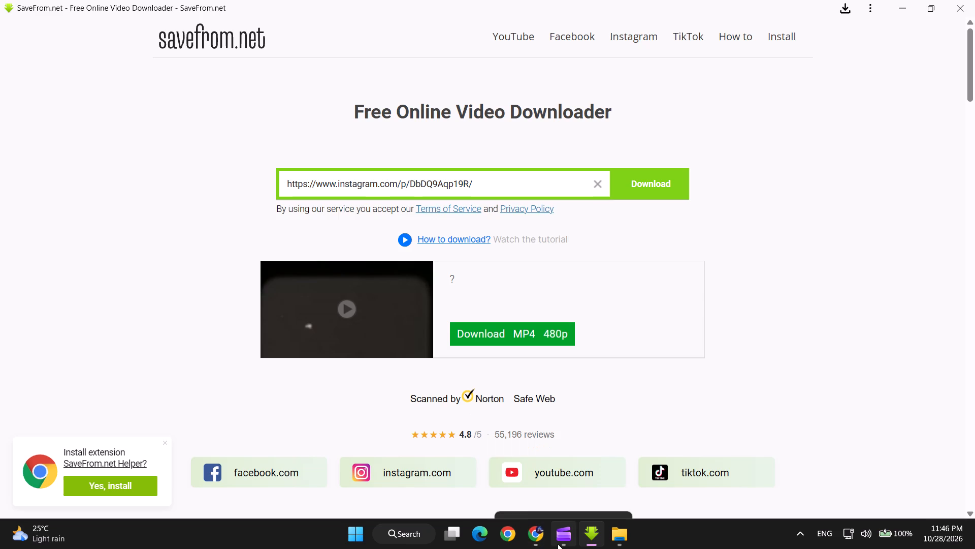
left_click(558, 543)
left_click(299, 129)
left_click(300, 119)
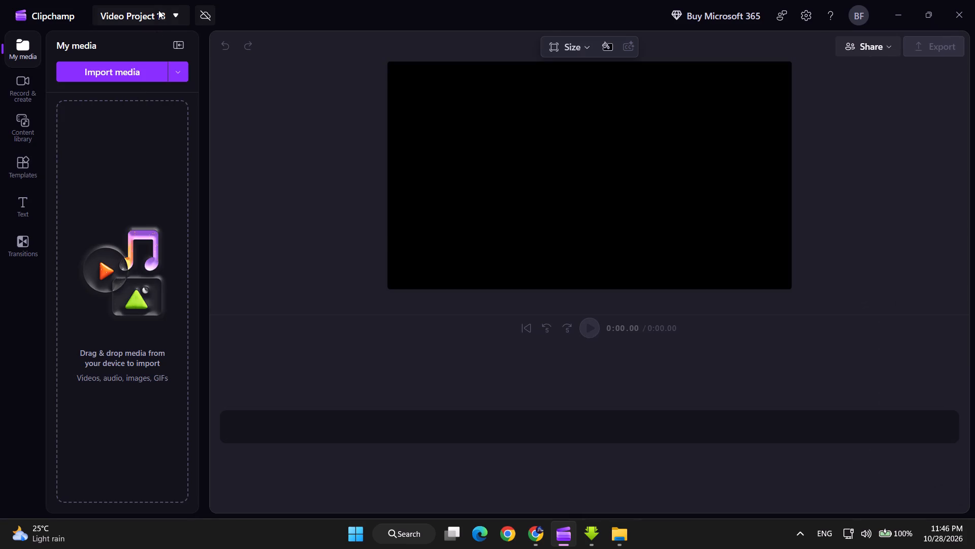
Open the media import file browser for the empty Clipchamp project.
left_click(119, 69)
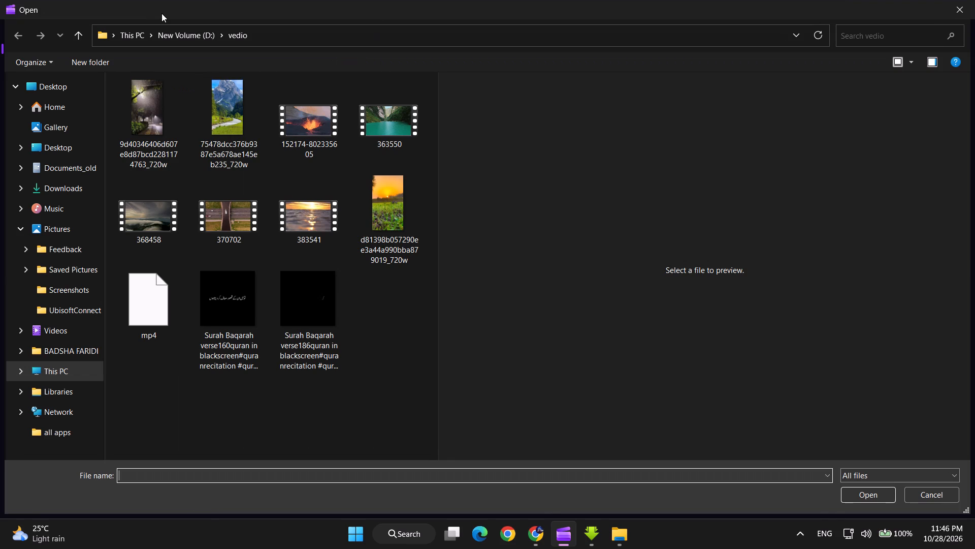
Import the mp4 file from the vedio folder into the Clipchamp project and add it to the timeline.
left_click(172, 300)
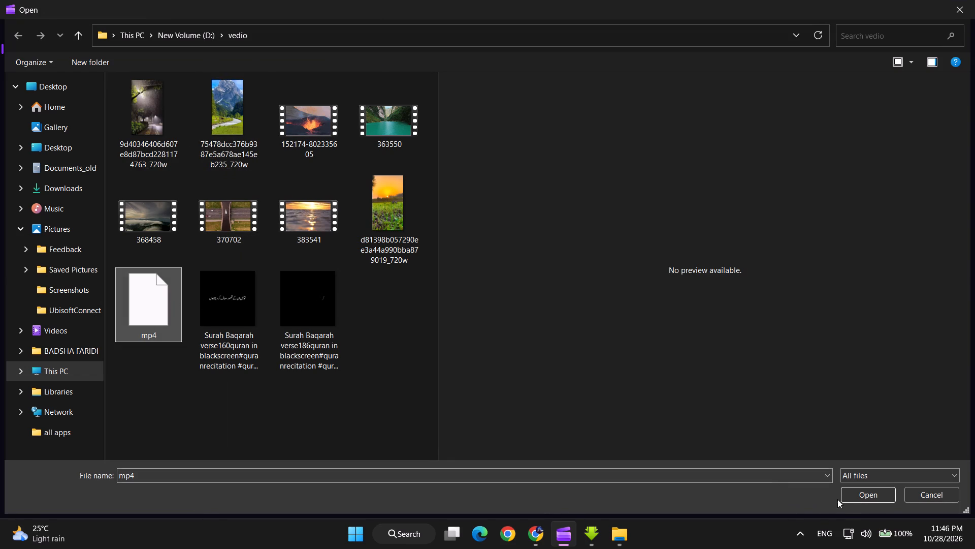
left_click(852, 494)
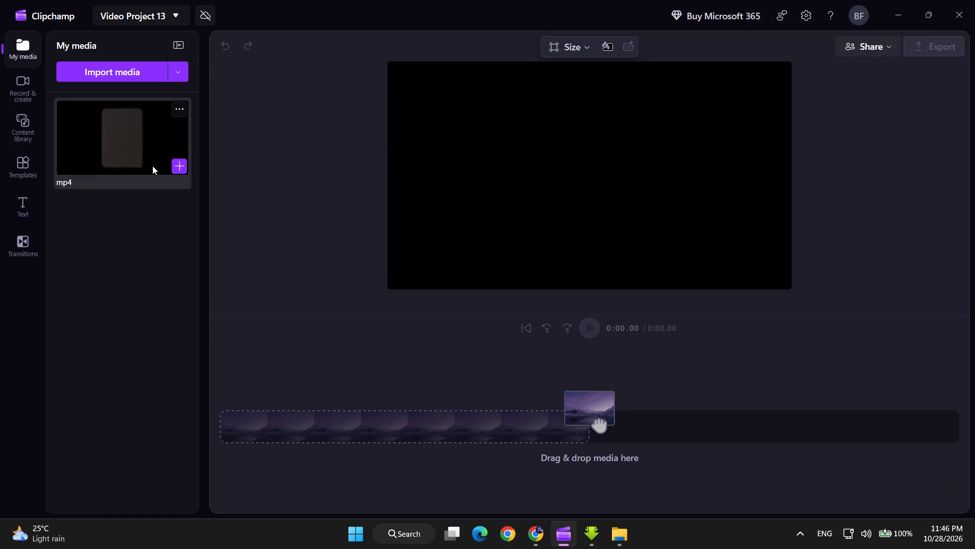
left_click(182, 167)
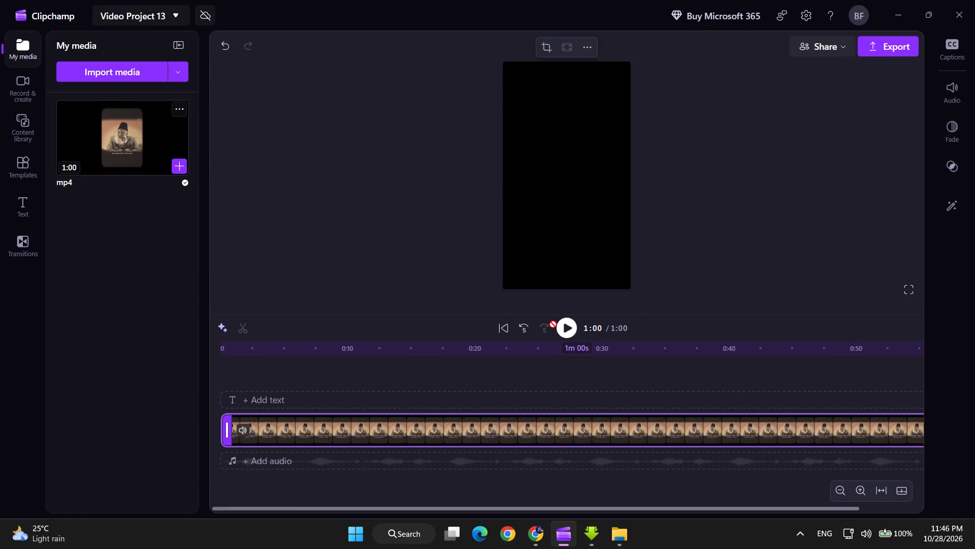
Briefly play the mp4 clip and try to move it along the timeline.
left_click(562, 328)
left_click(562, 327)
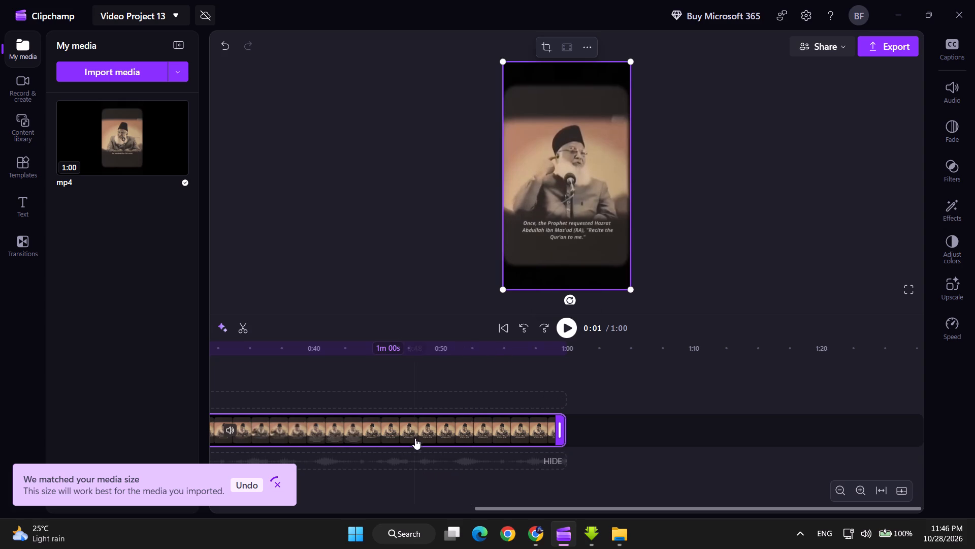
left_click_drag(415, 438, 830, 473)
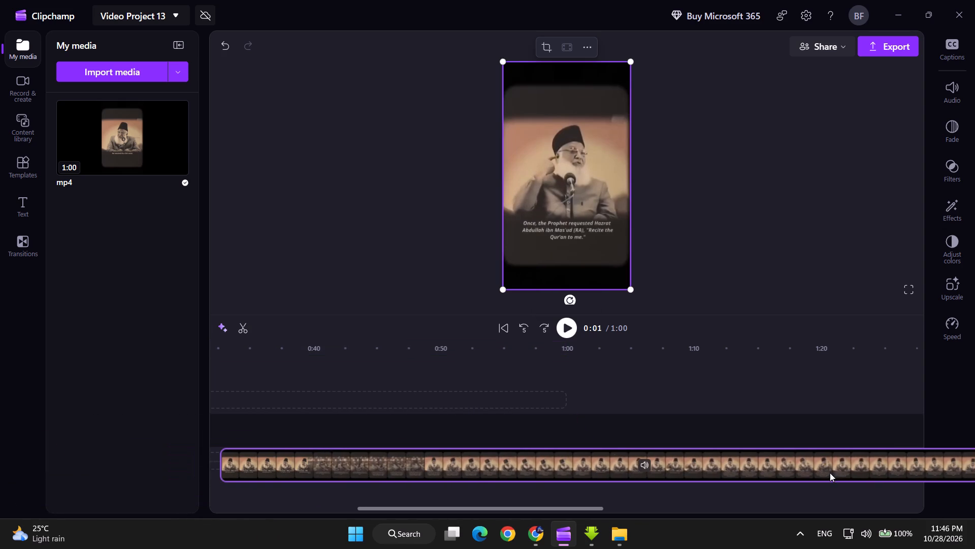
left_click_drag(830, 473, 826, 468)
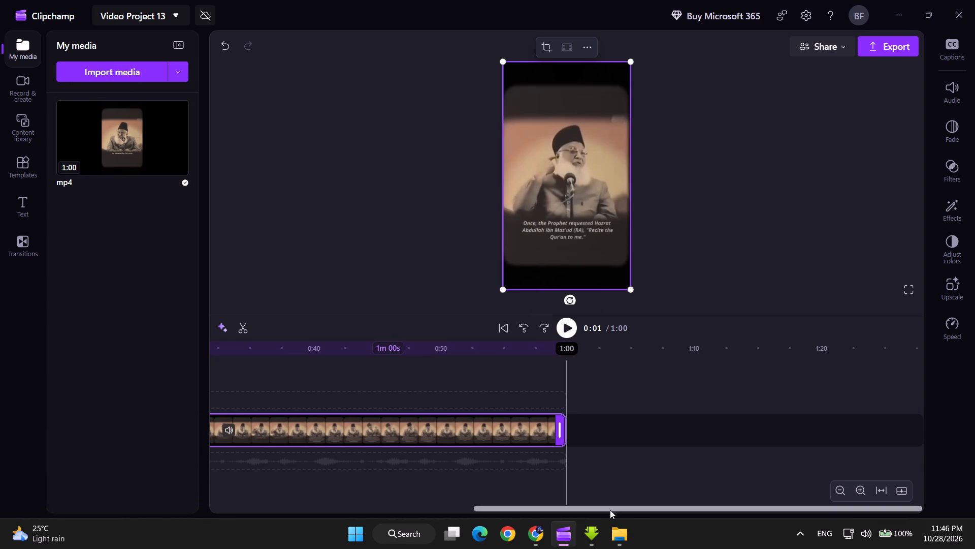
Switch to Google Chrome and close the Instagram page.
left_click(537, 532)
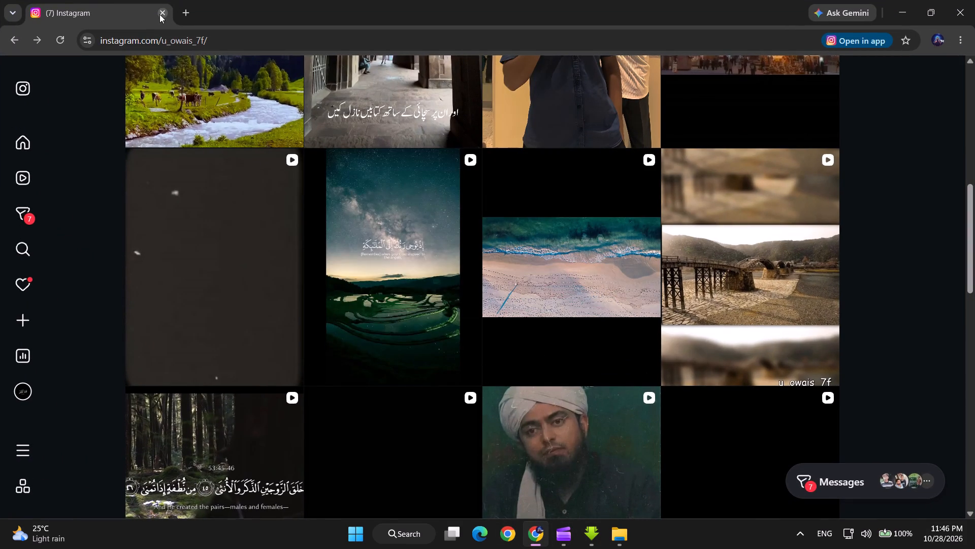
left_click(159, 14)
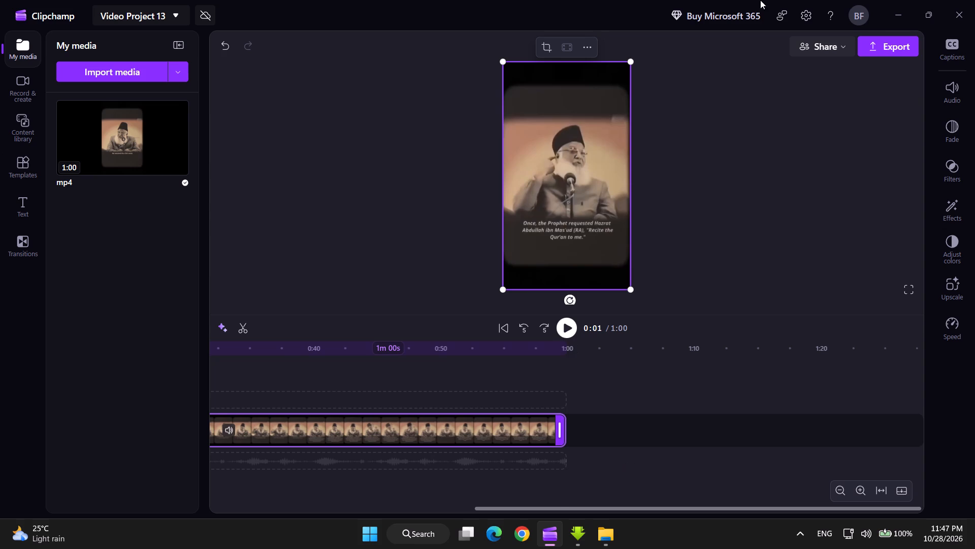
Minimize the Clipchamp and SaveFrom.net windows and open Pixabay from the desktop.
left_click(894, 13)
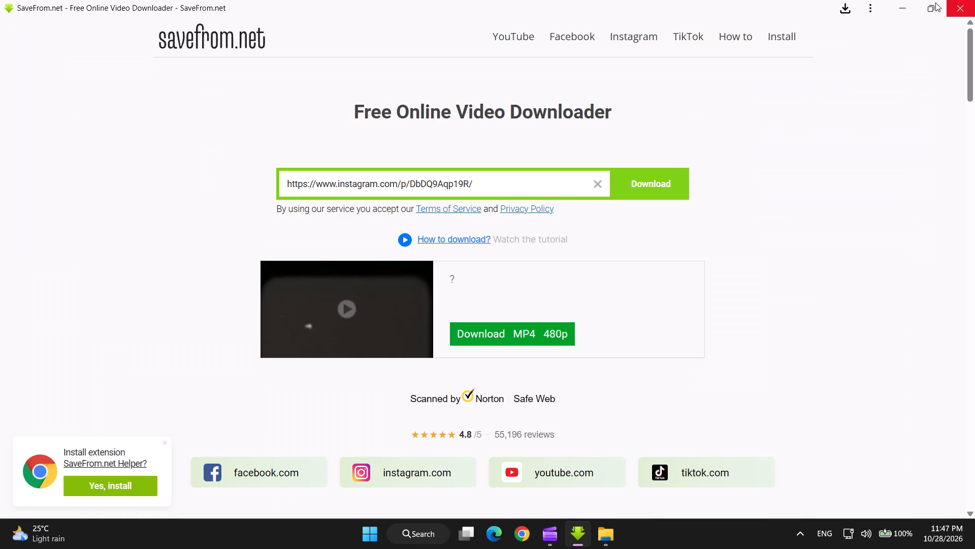
left_click(904, 1)
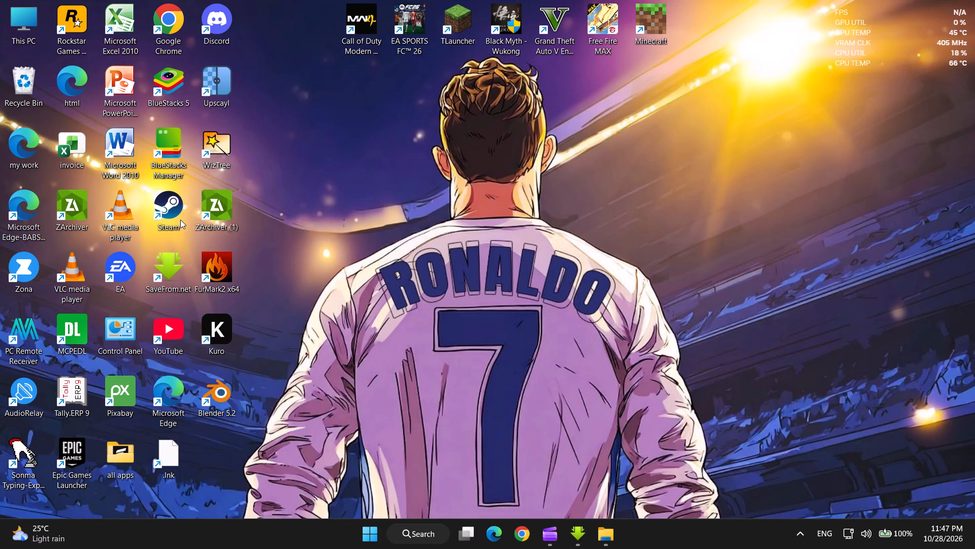
double_click(134, 387)
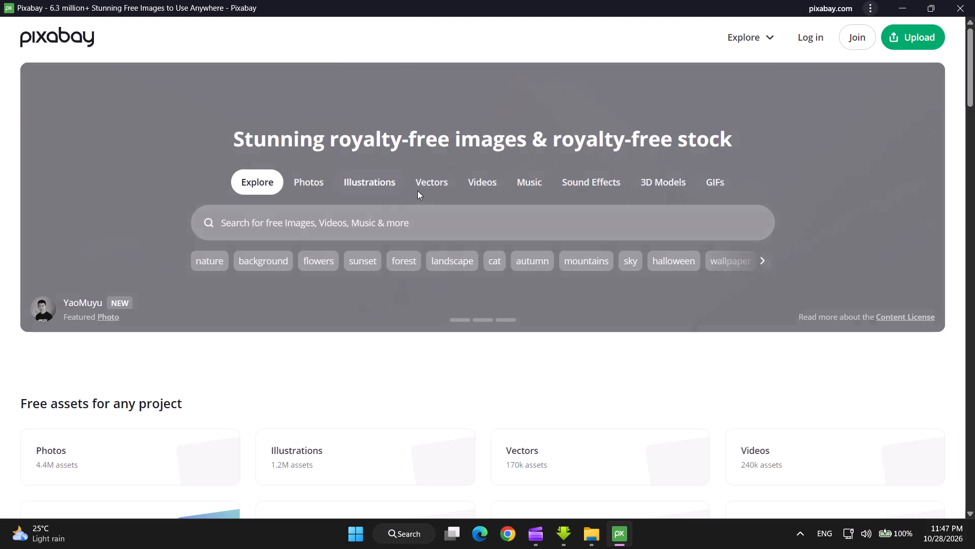
Show the Videos category on the Pixabay site.
left_click(478, 185)
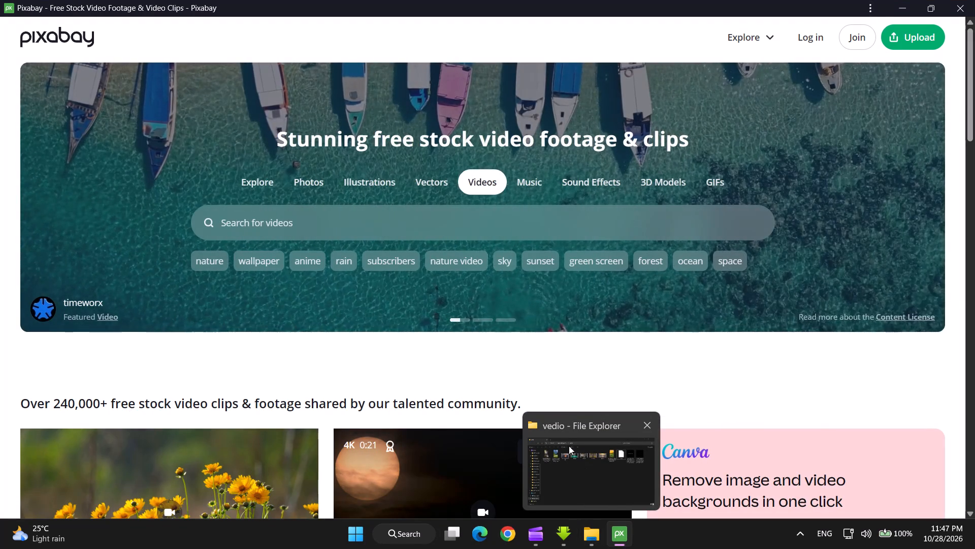
Delete the two nature files beginning 75478dcc and 9d403464 from the vedio folder in File Explorer, and close the folder window.
left_click(587, 536)
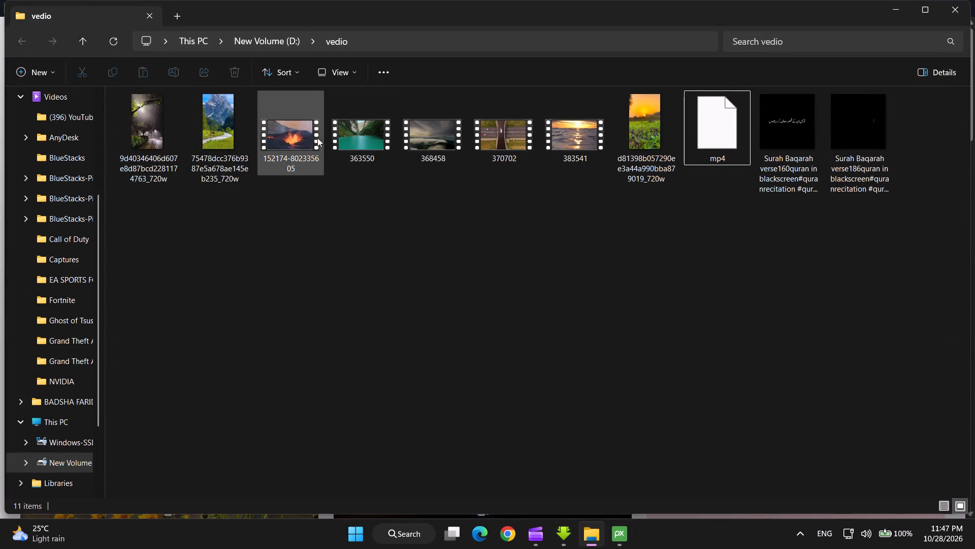
left_click(213, 138)
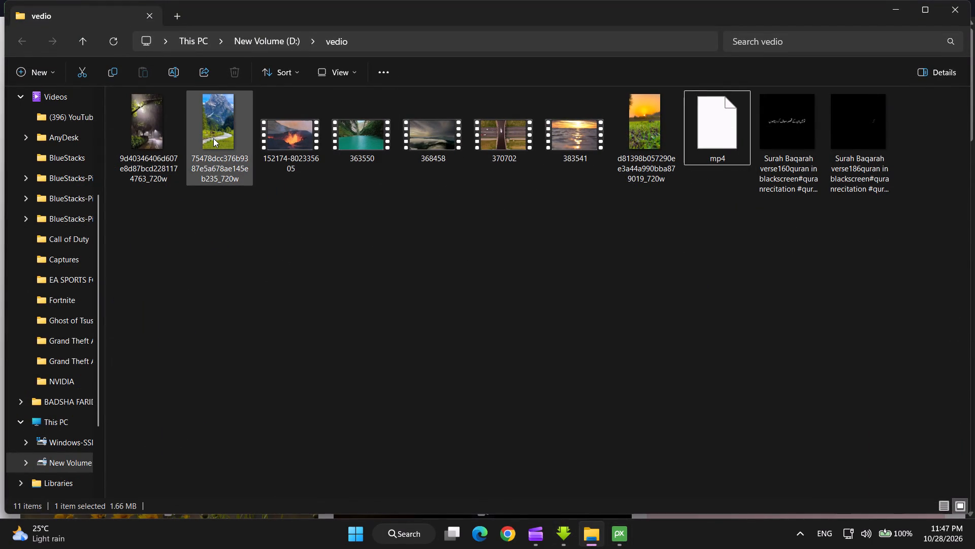
key("Delete")
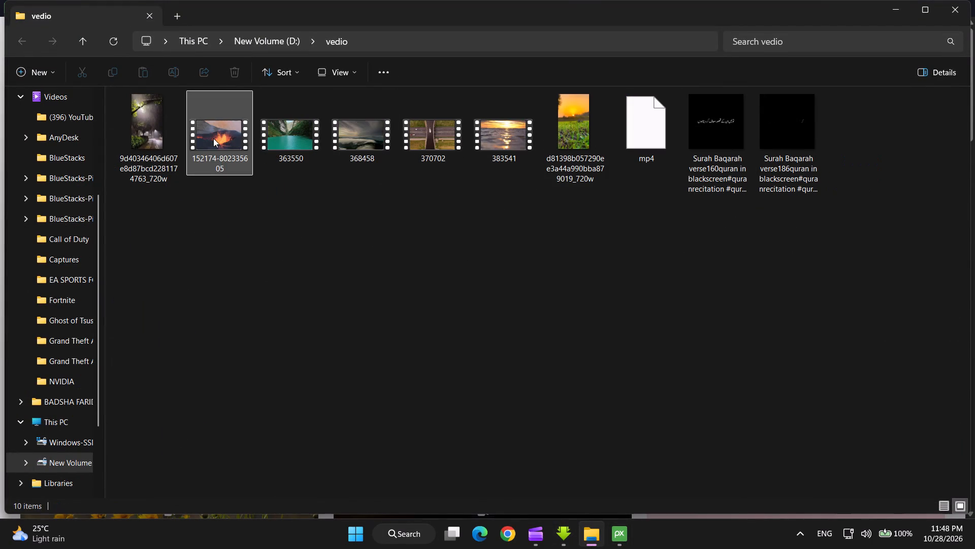
left_click(164, 132)
key("Delete")
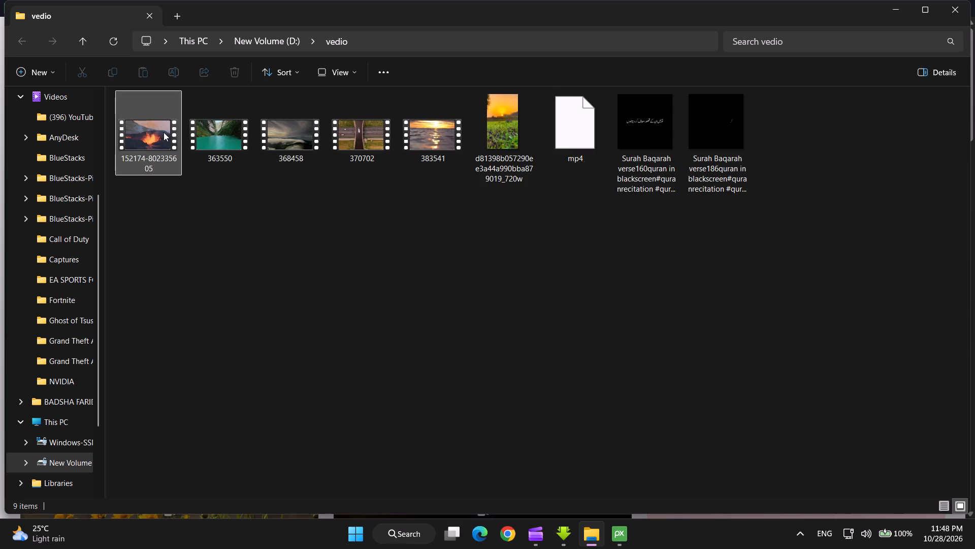
left_click(964, 8)
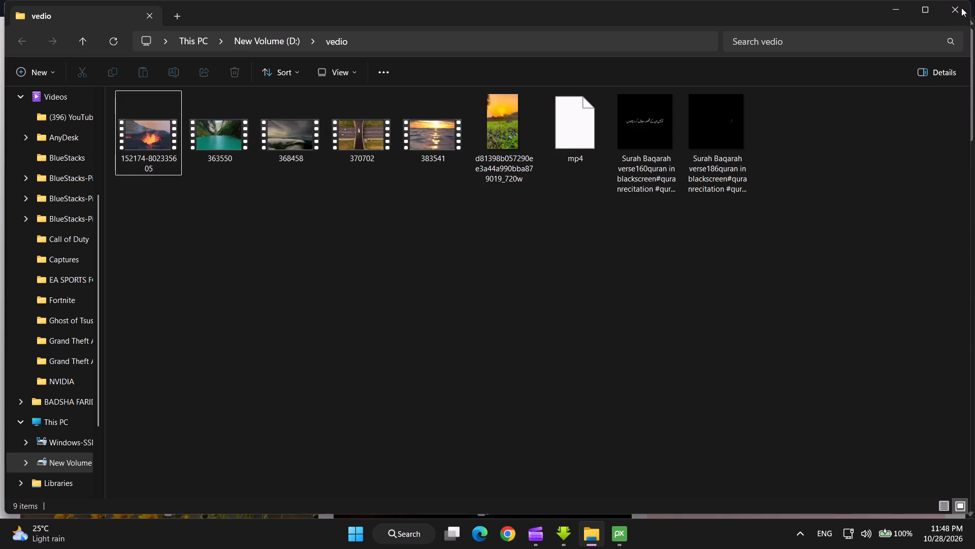
left_click(552, 539)
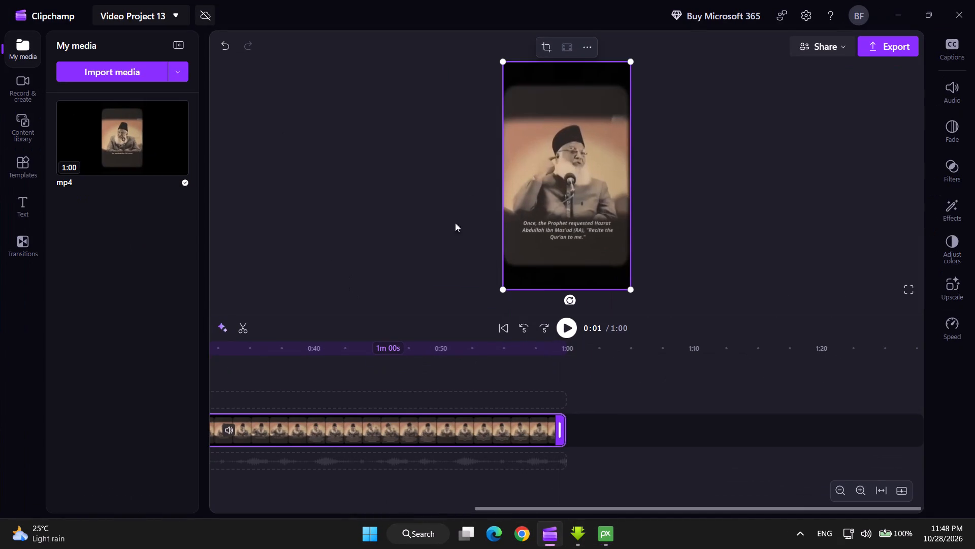
left_click(83, 72)
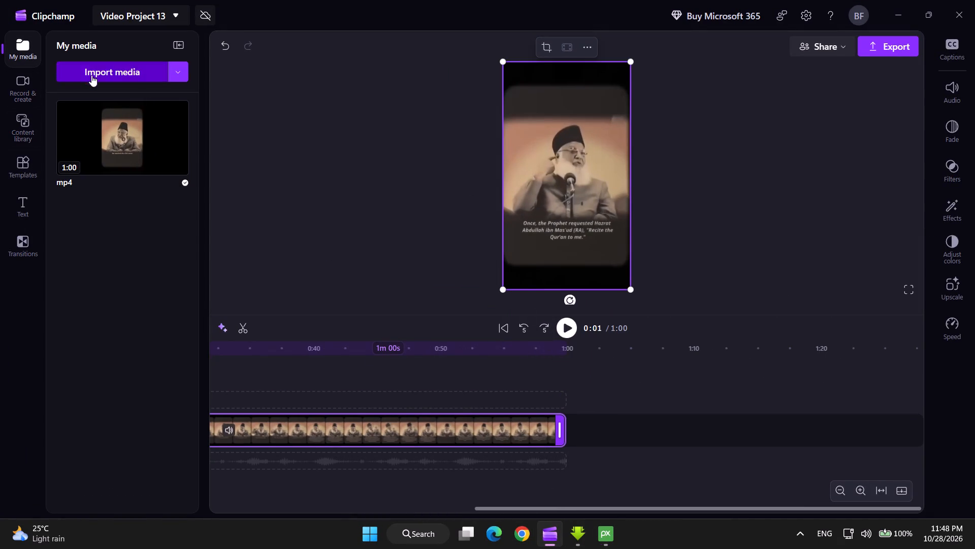
left_click(147, 120)
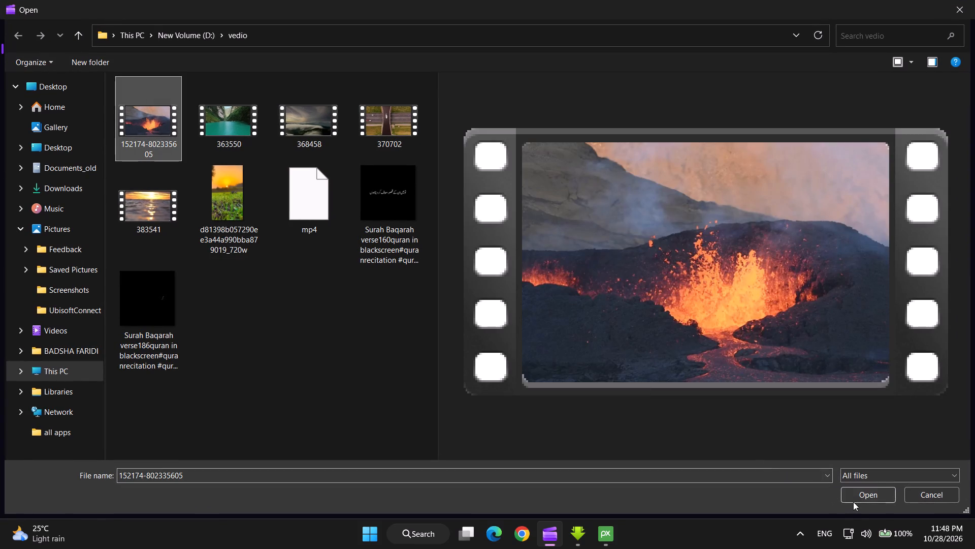
left_click(857, 495)
left_click(122, 81)
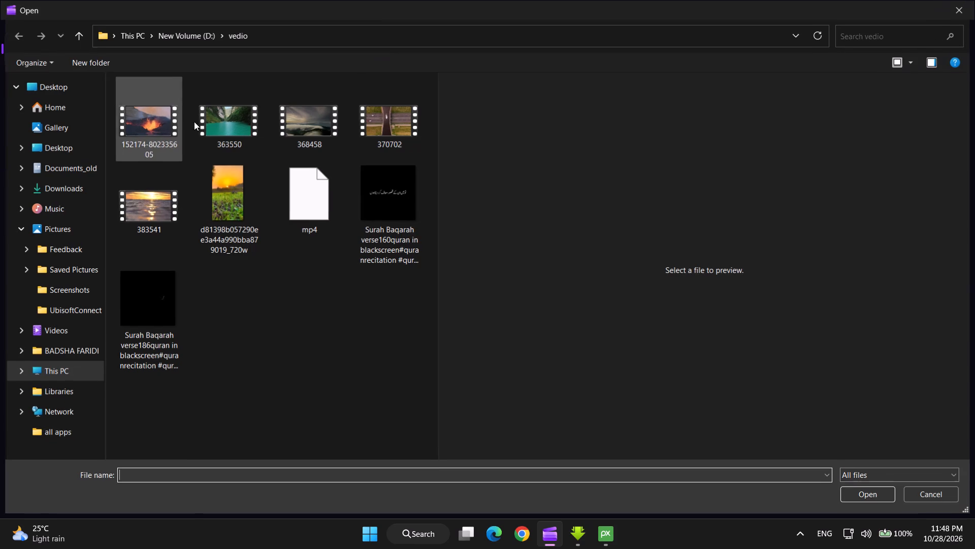
left_click(215, 121)
left_click(882, 497)
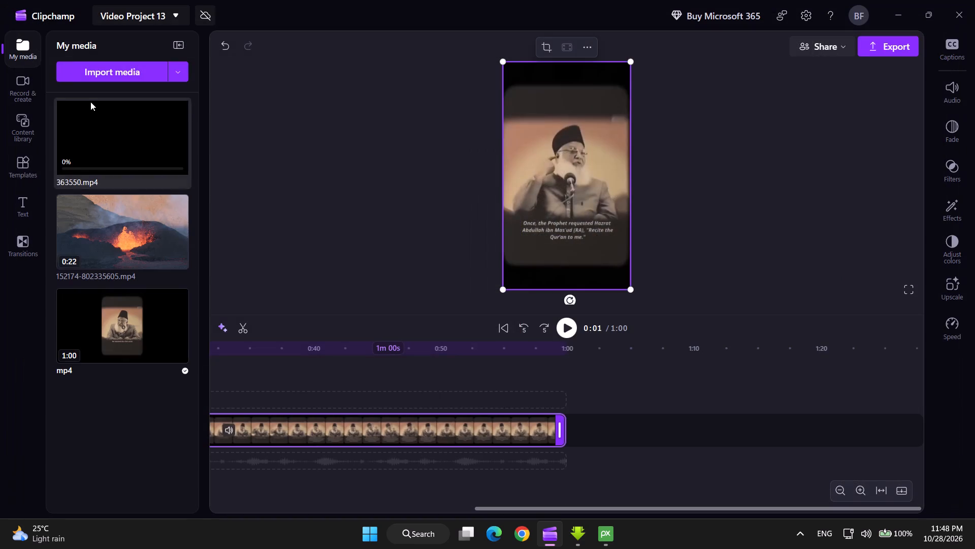
left_click(90, 69)
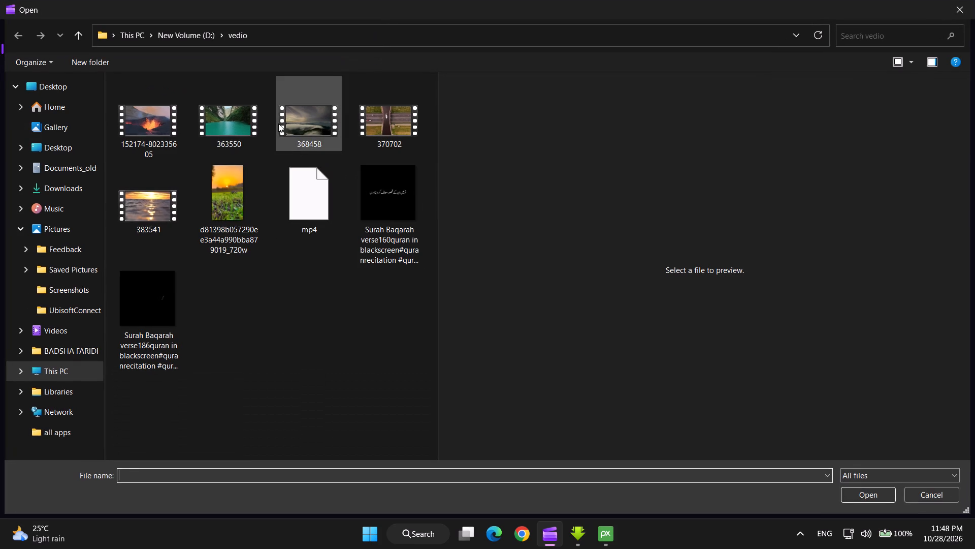
left_click(278, 124)
left_click(867, 496)
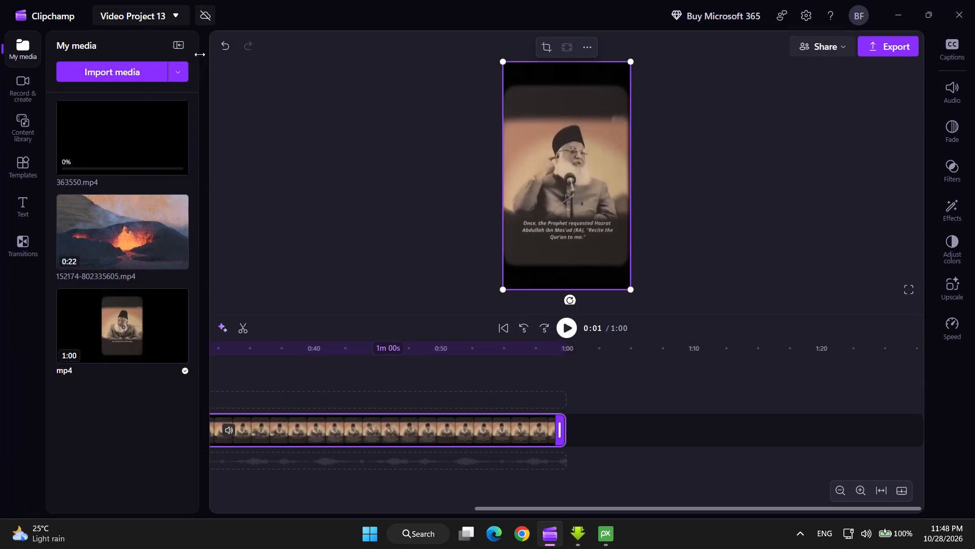
left_click(153, 60)
left_click(152, 68)
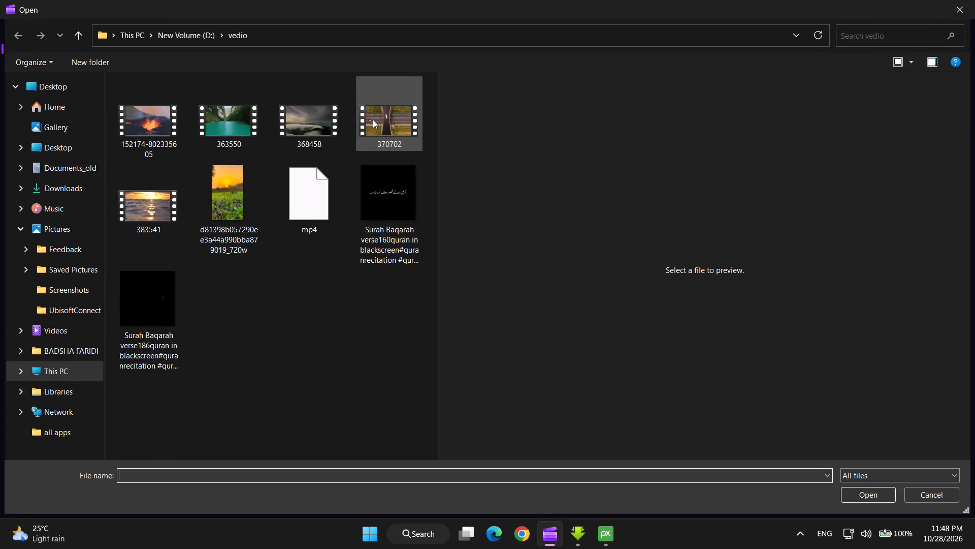
left_click(375, 121)
left_click(855, 496)
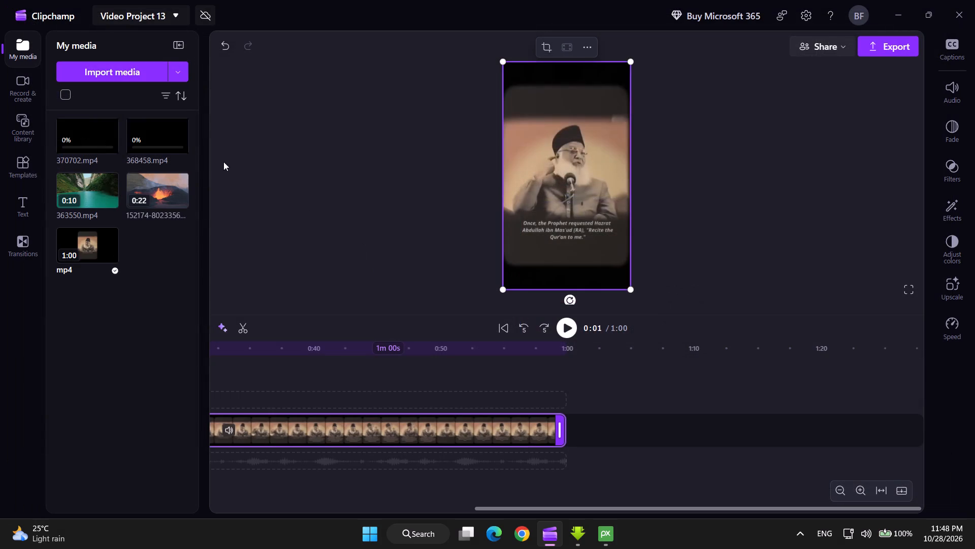
Import the sunrise field video beginning d81398b057290 from the vedio folder into the project media.
left_click(137, 79)
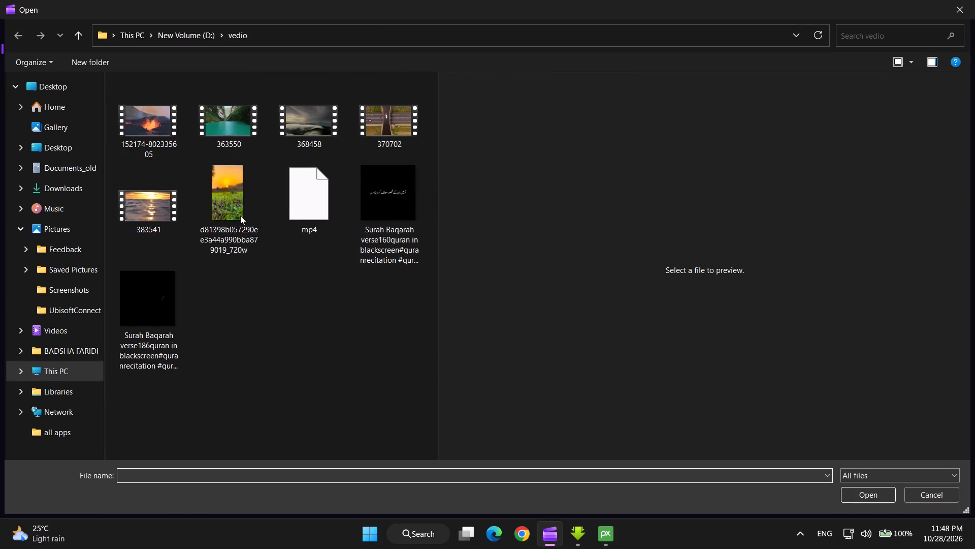
left_click(234, 210)
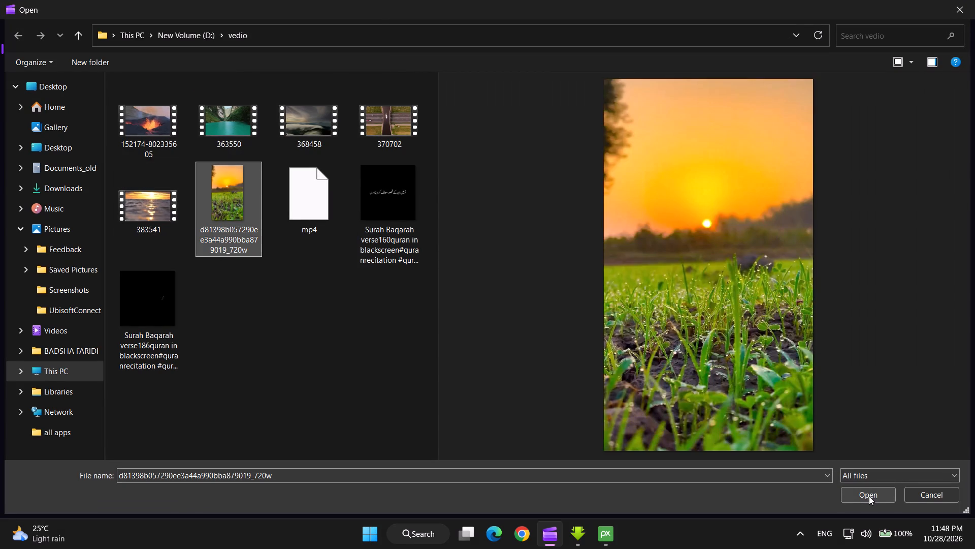
left_click(869, 503)
left_click(866, 497)
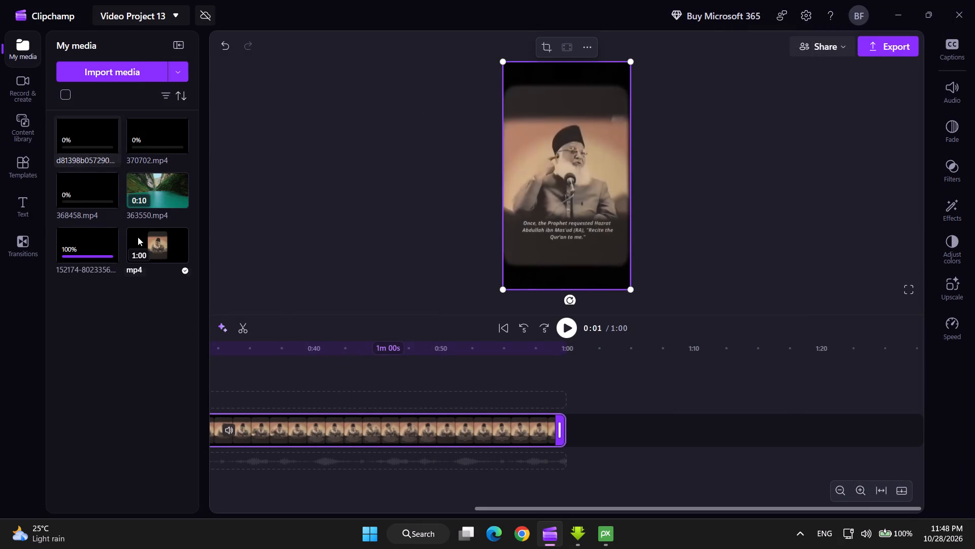
left_click(107, 148)
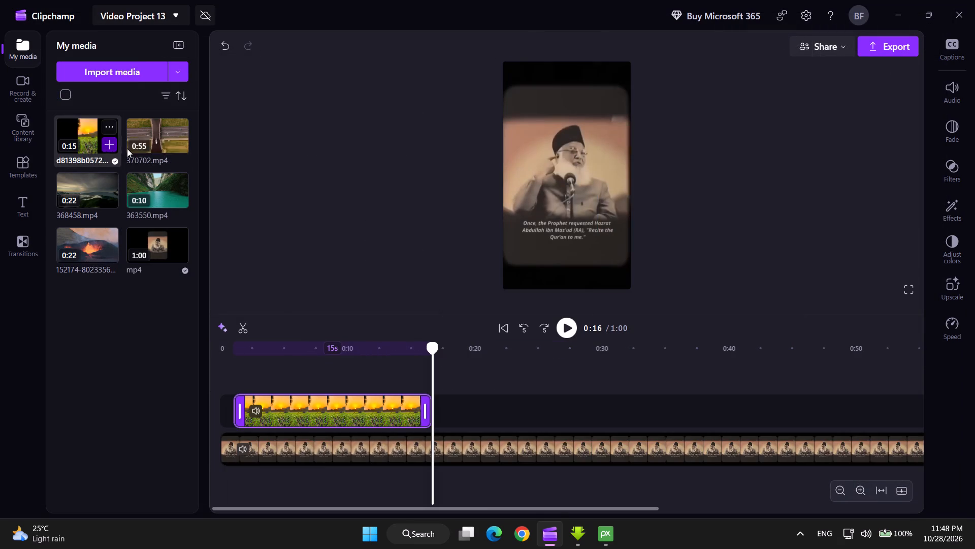
left_click(176, 146)
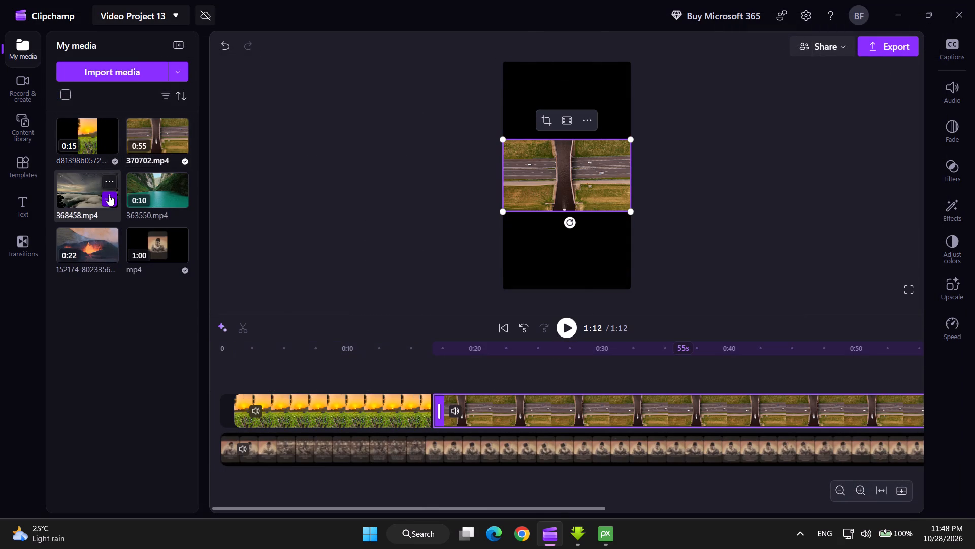
left_click(109, 195)
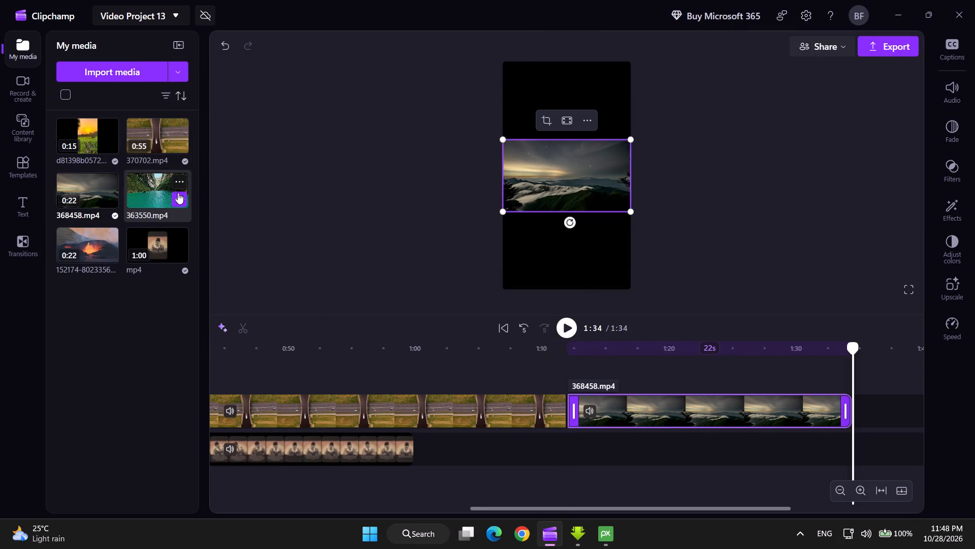
left_click(179, 195)
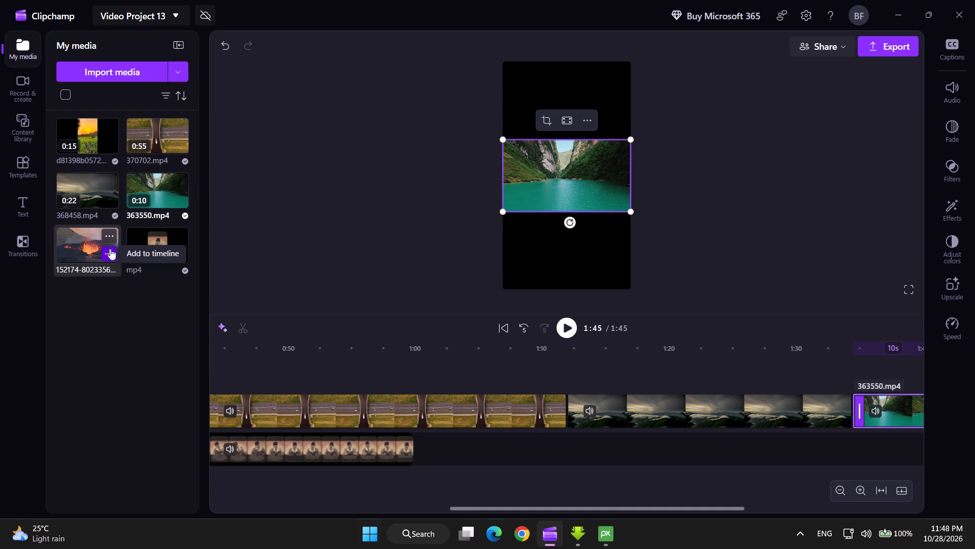
left_click(110, 251)
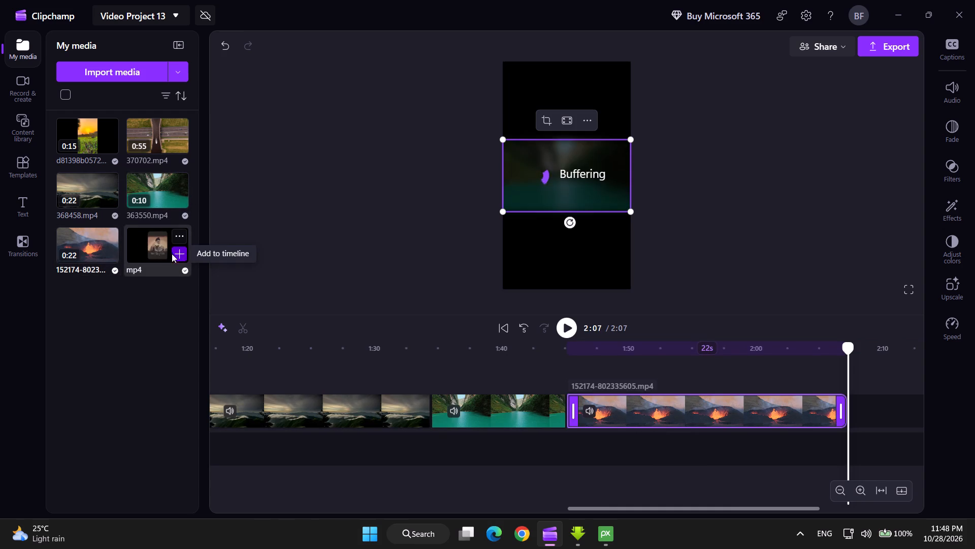
Trim the end of the 370702 highway clip so it lasts about 26 seconds.
left_click_drag(628, 505, 442, 510)
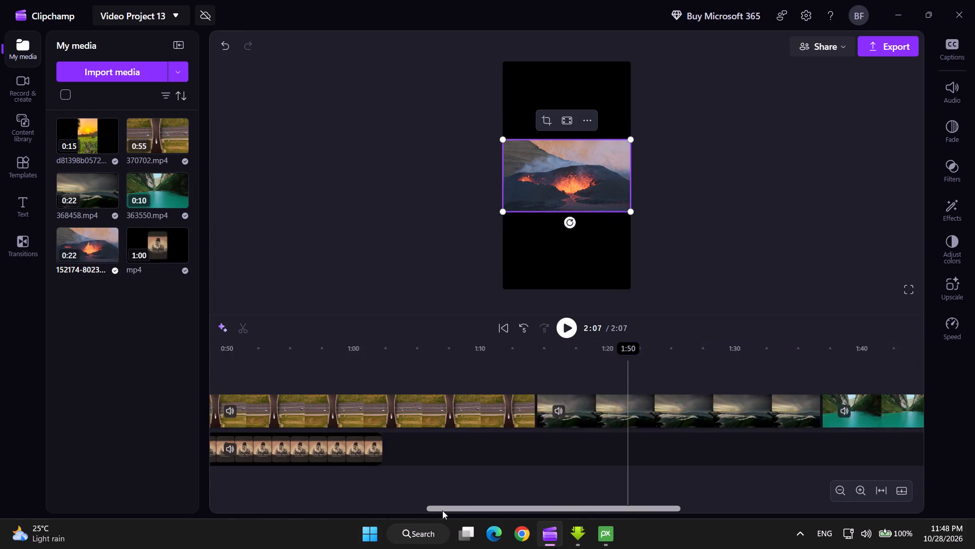
left_click_drag(442, 510, 441, 511)
left_click(451, 410)
left_click_drag(662, 415, 567, 422)
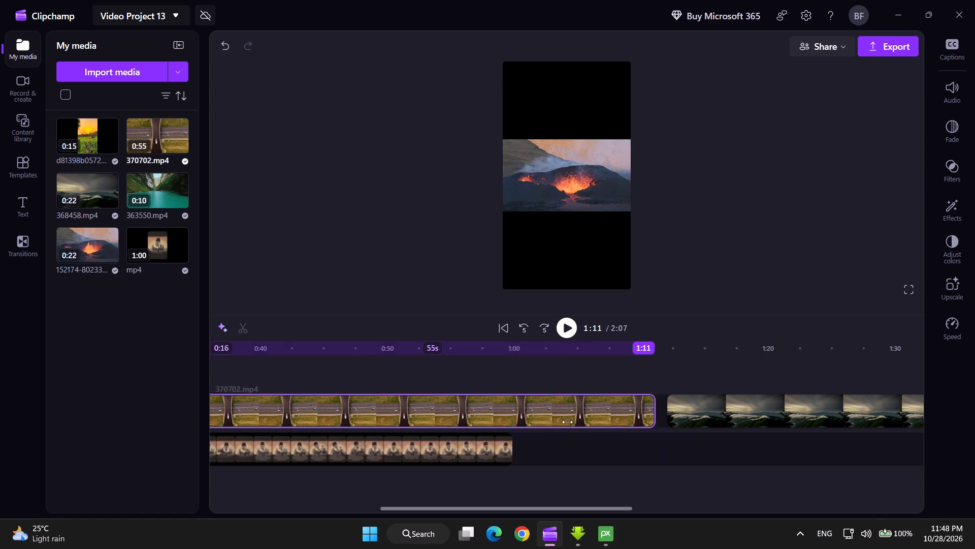
left_click_drag(567, 422, 9, 407)
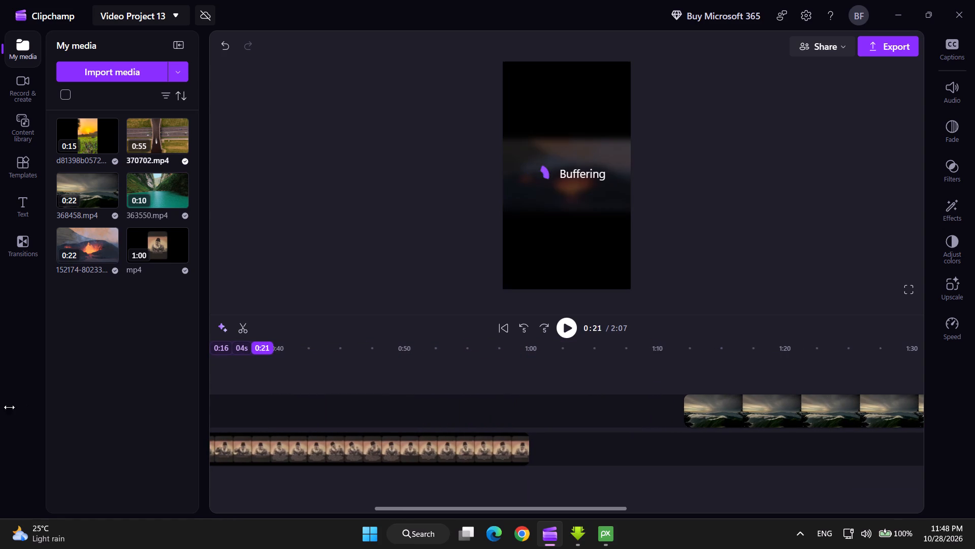
left_click_drag(9, 407, 312, 406)
Move the sunrise field clip to the start of the timeline and trim its end to about 14 seconds.
left_click_drag(485, 507, 484, 508)
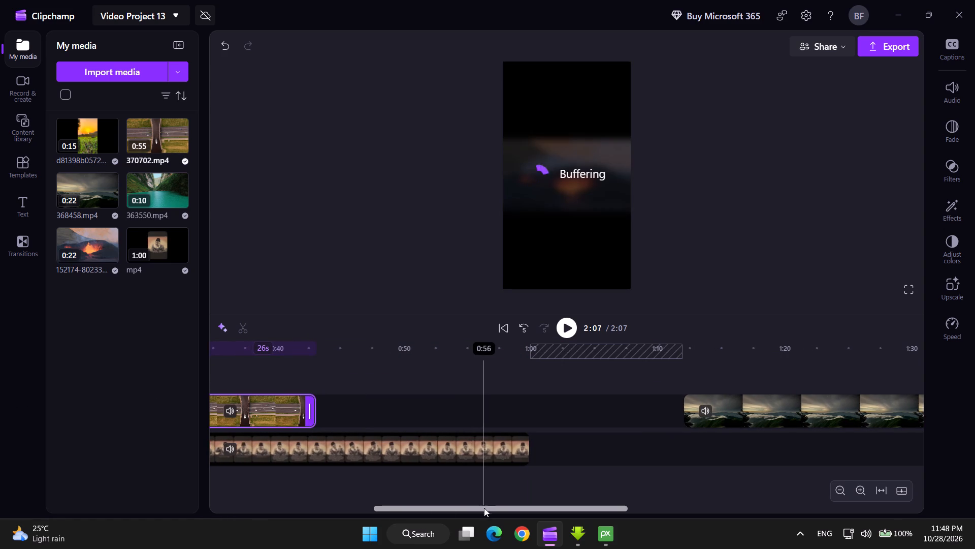
left_click_drag(484, 508, 194, 496)
left_click_drag(304, 403, 281, 411)
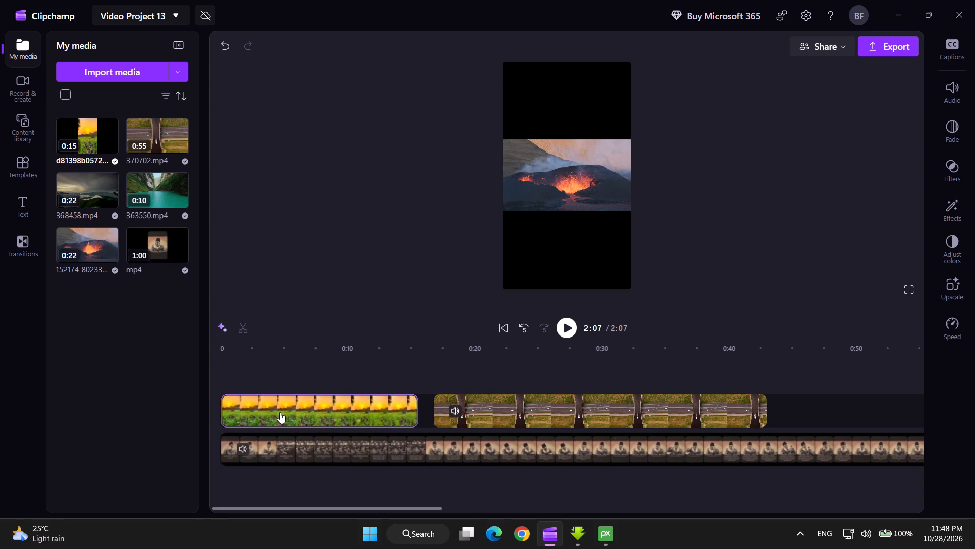
left_click_drag(414, 409, 395, 411)
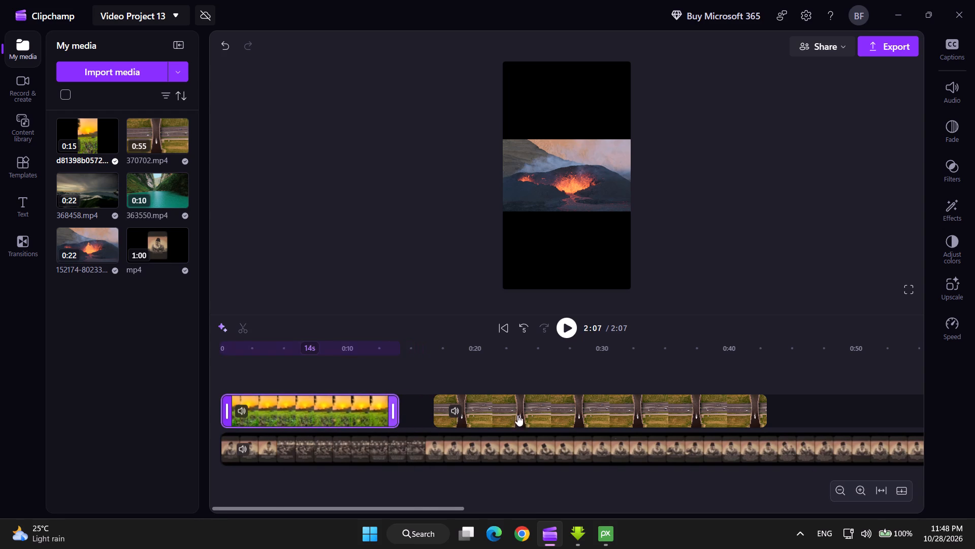
Move the 370702 highway clip directly after the sunrise clip and trim its end to about 20 seconds.
left_click_drag(579, 414, 522, 414)
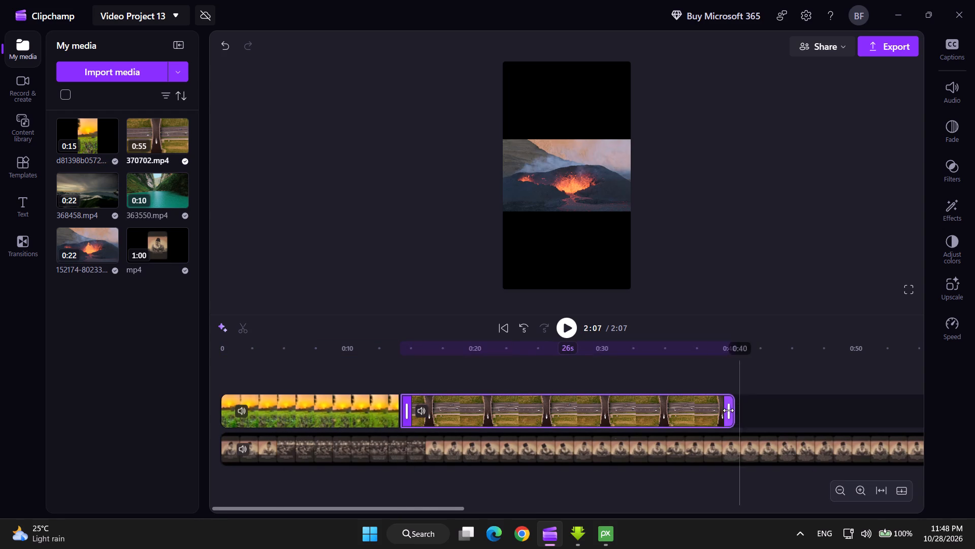
left_click_drag(728, 410, 635, 416)
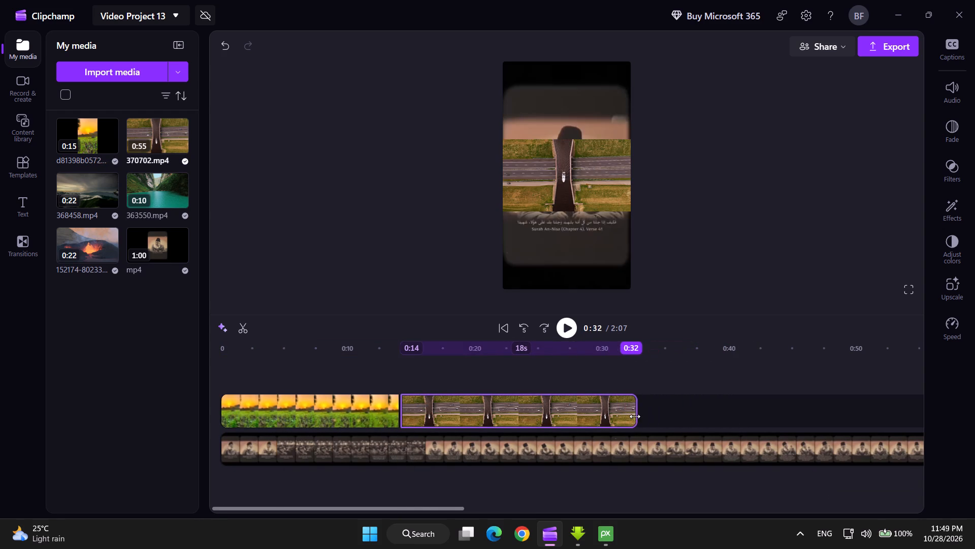
left_click_drag(635, 416, 648, 419)
Delete the empty gap between the 370702 and 368458 clips on the upper track.
left_click_drag(453, 505, 458, 505)
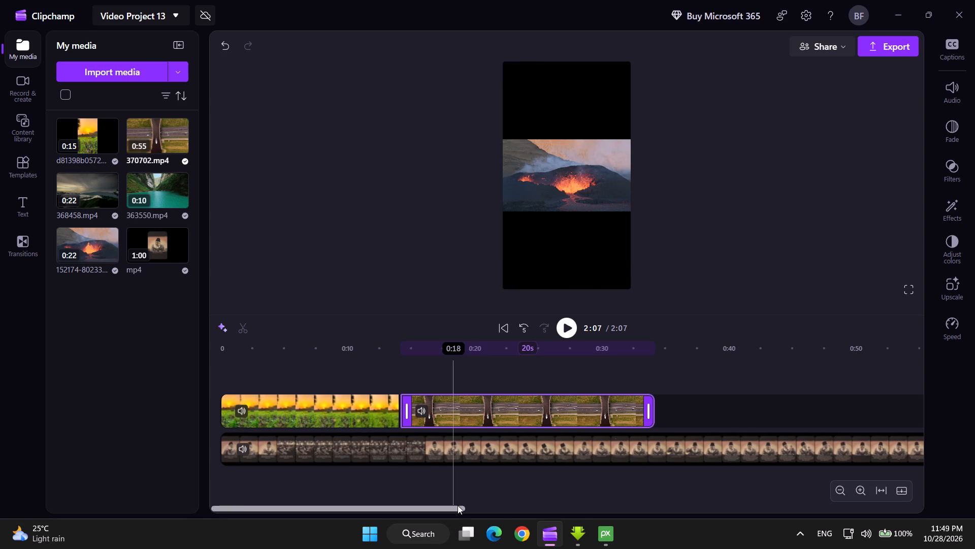
left_click_drag(458, 505, 635, 493)
left_click(485, 420)
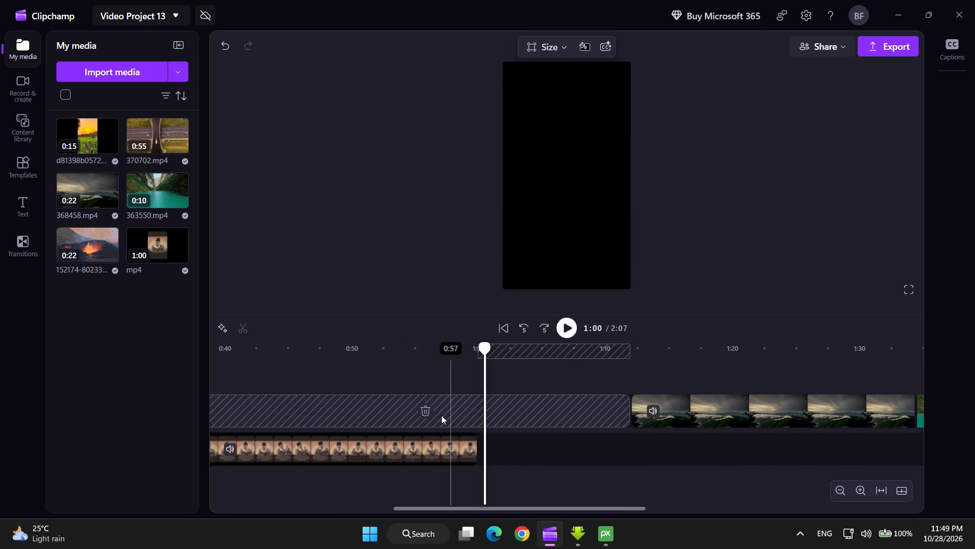
left_click(433, 410)
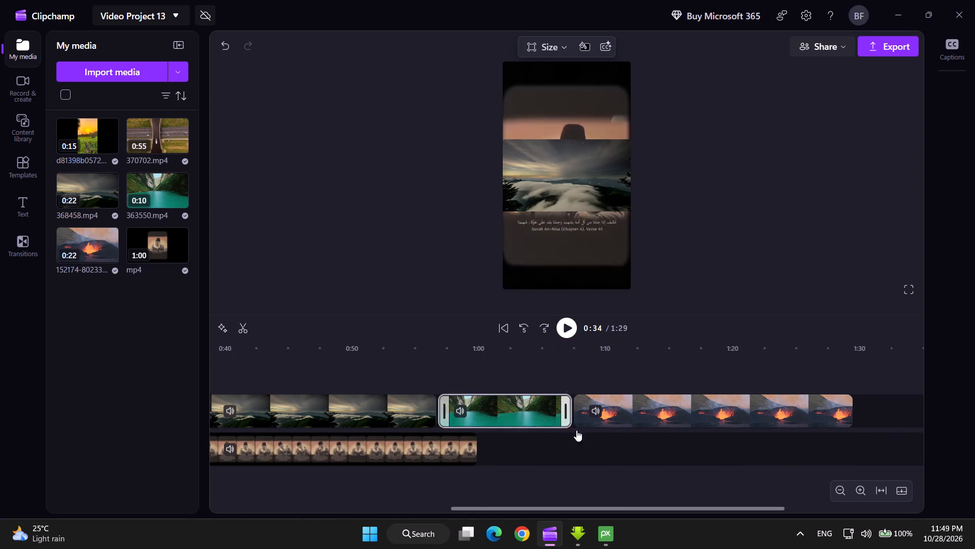
left_click(614, 400)
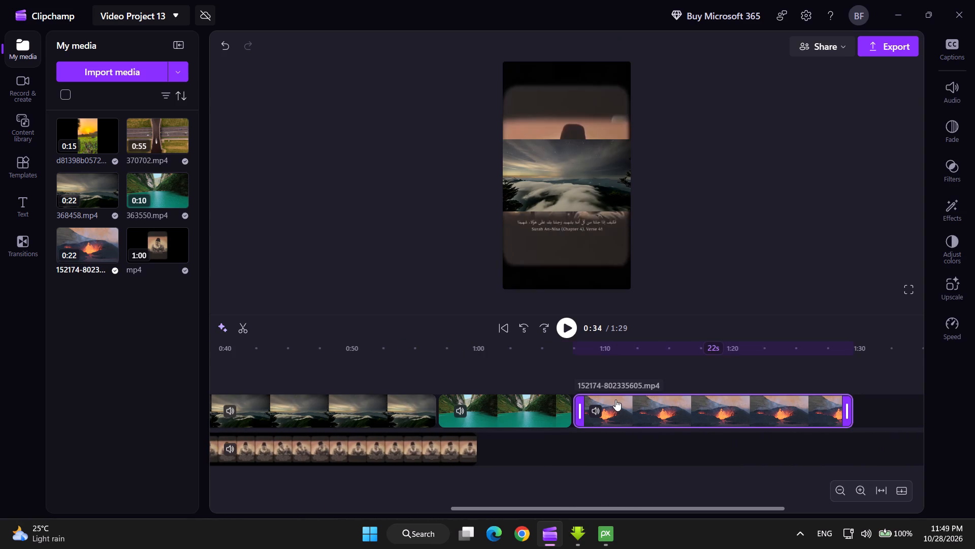
key("Delete")
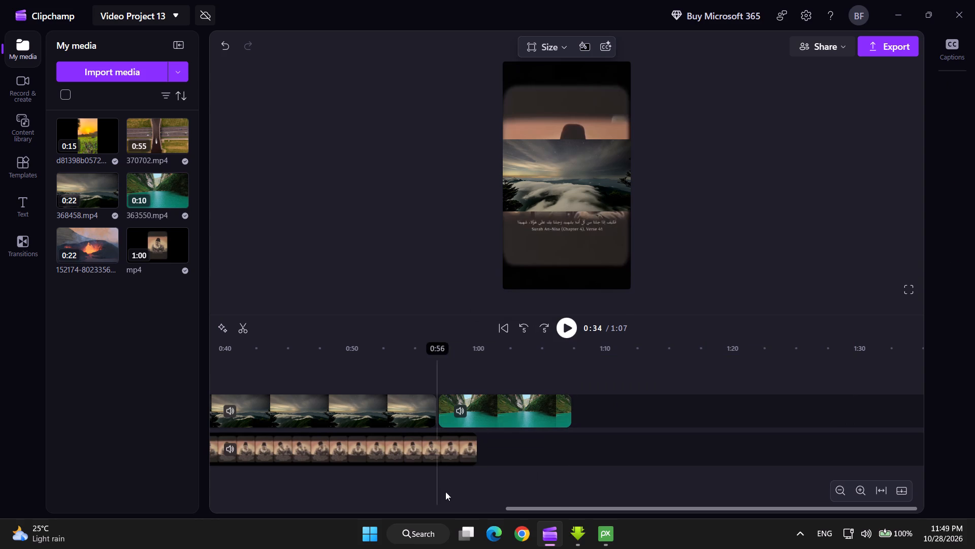
Return the playhead to the start of the timeline.
left_click_drag(568, 508, 76, 544)
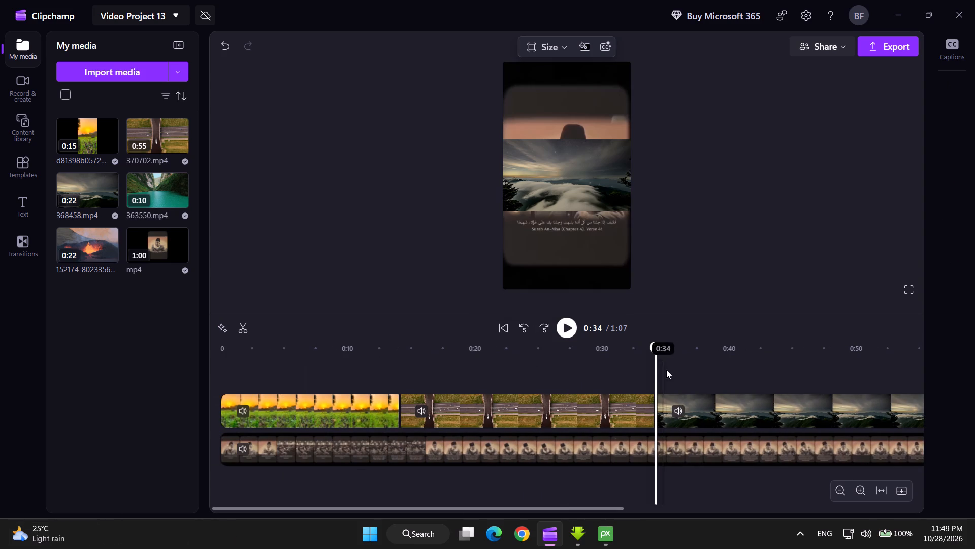
left_click_drag(648, 350, 107, 418)
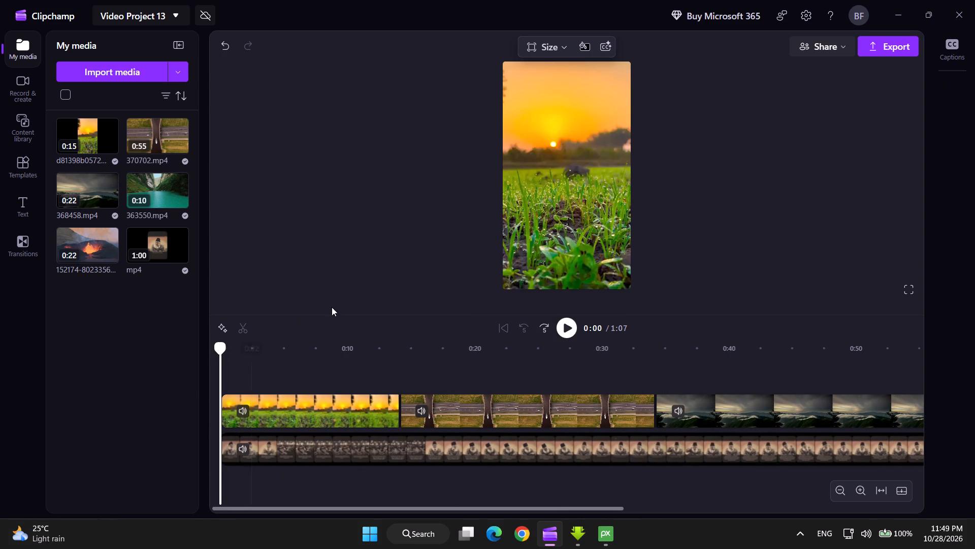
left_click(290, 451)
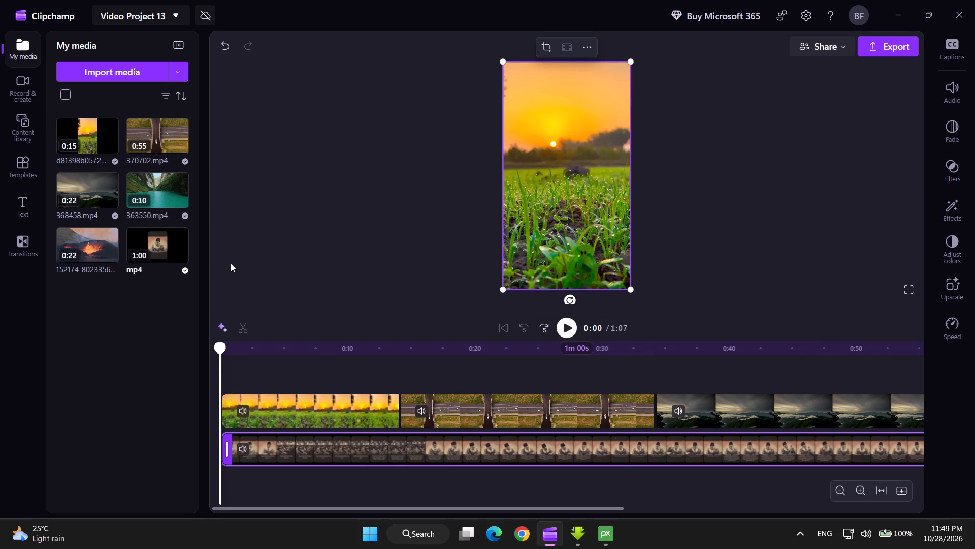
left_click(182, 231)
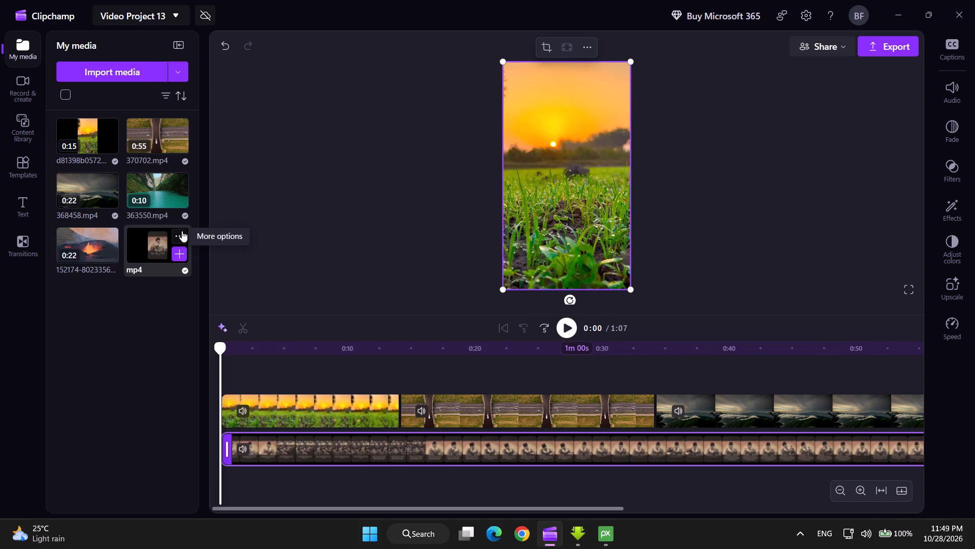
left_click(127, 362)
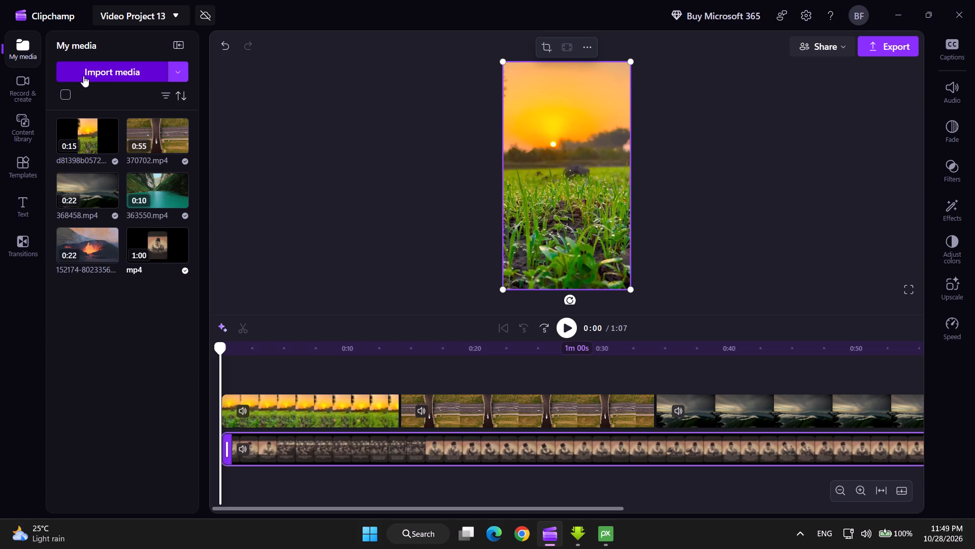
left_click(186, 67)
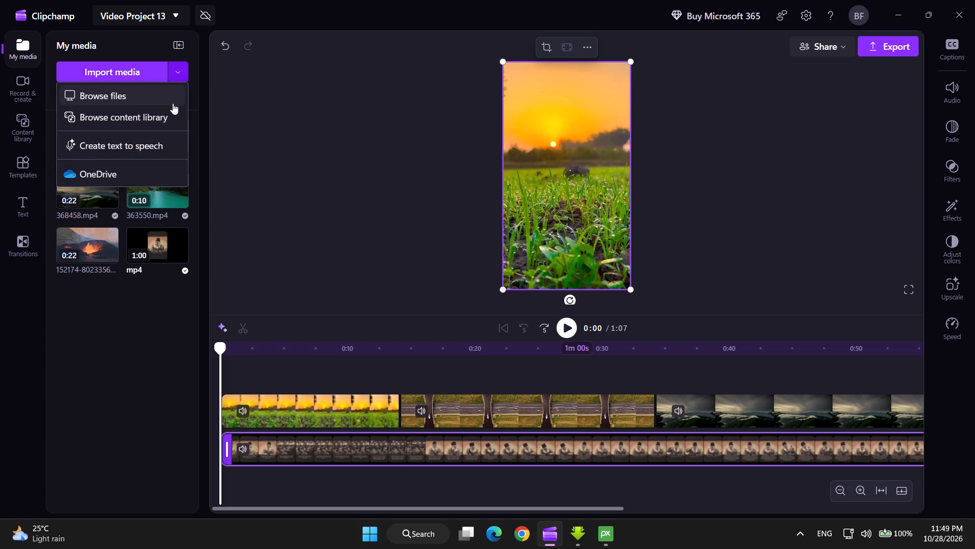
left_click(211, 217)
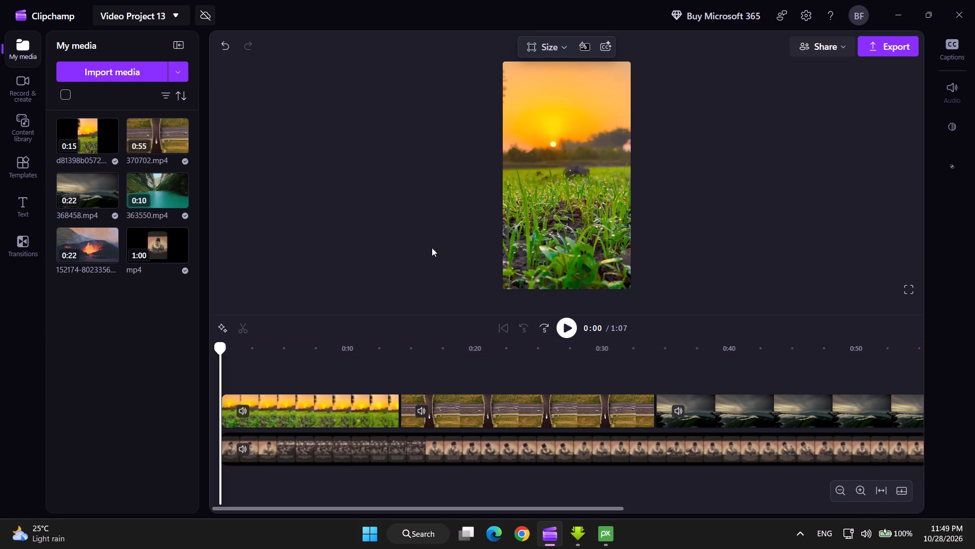
Play the first few seconds of the video in full screen, pause it and return to the editor.
left_click(917, 287)
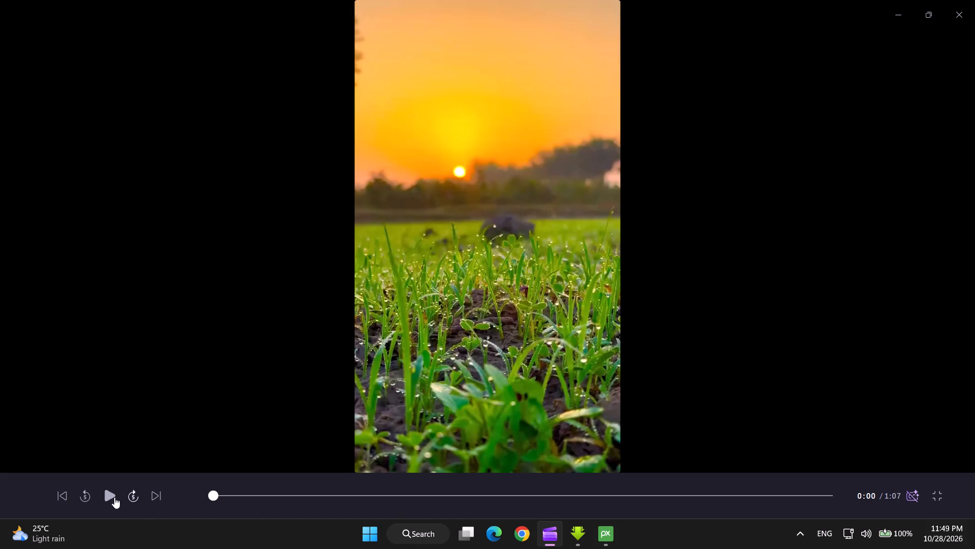
left_click(104, 490)
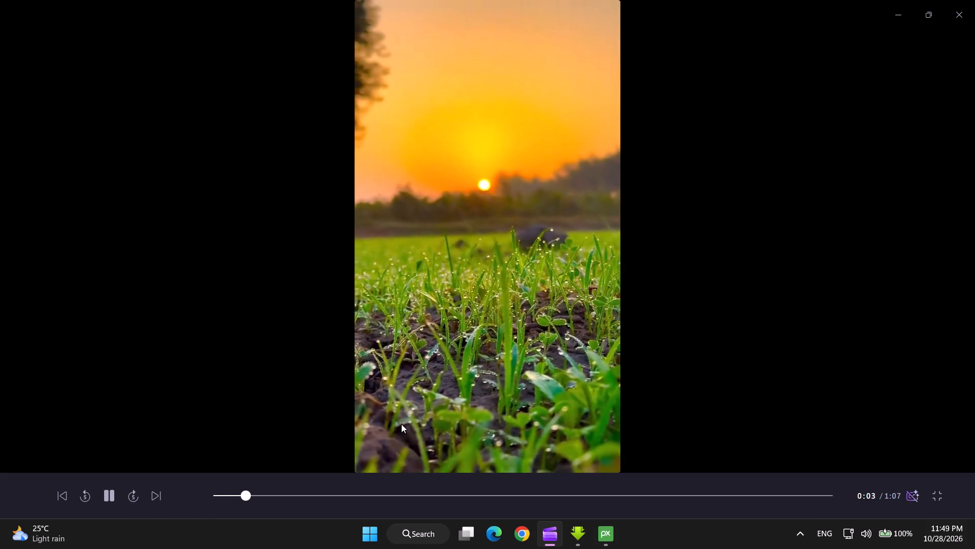
left_click(110, 495)
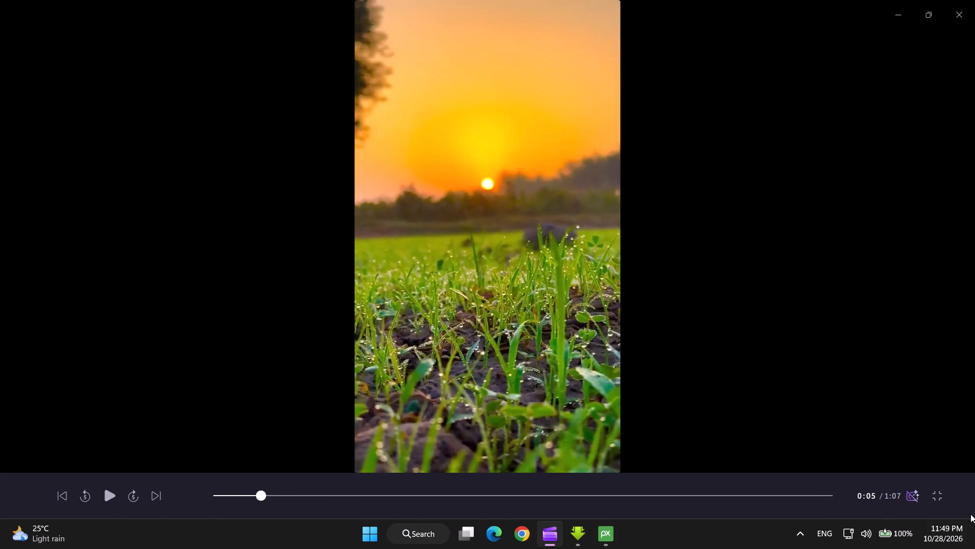
left_click(938, 499)
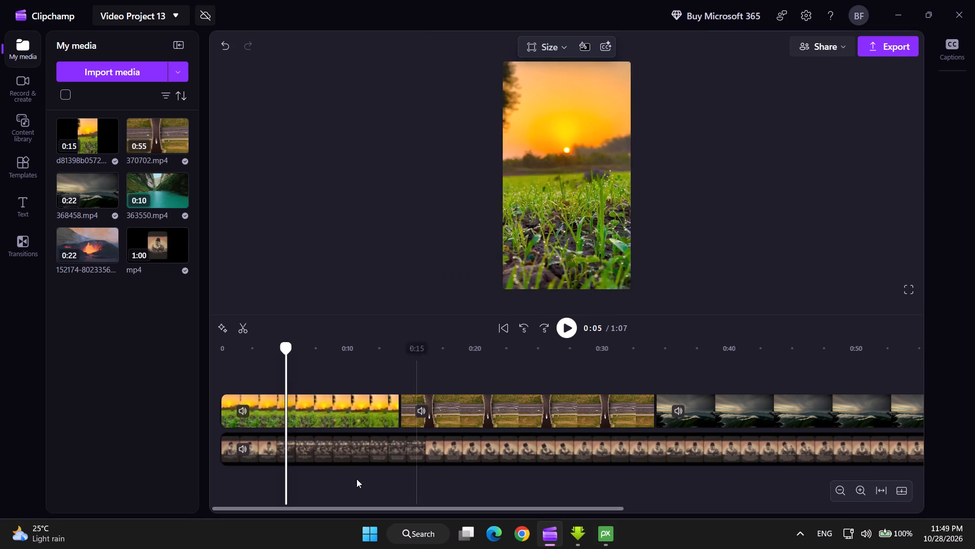
Mute the sunrise, 370702, 368458 and 363550 clips on the upper track.
left_click(245, 410)
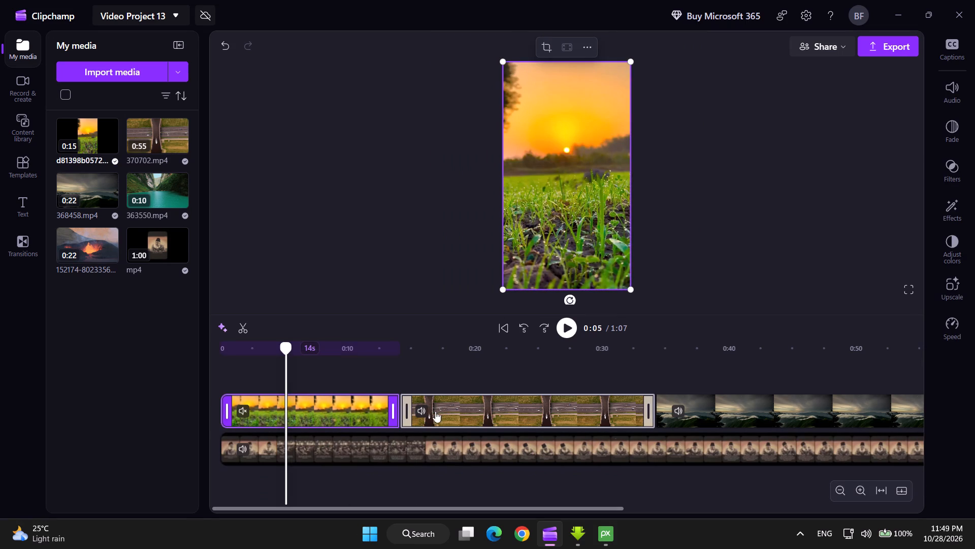
left_click(419, 412)
left_click(672, 412)
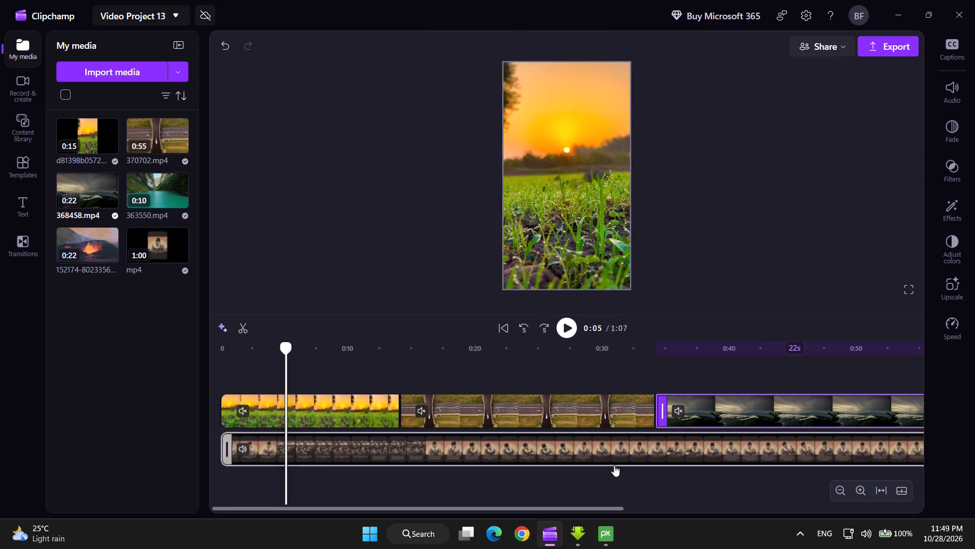
left_click_drag(575, 511, 755, 497)
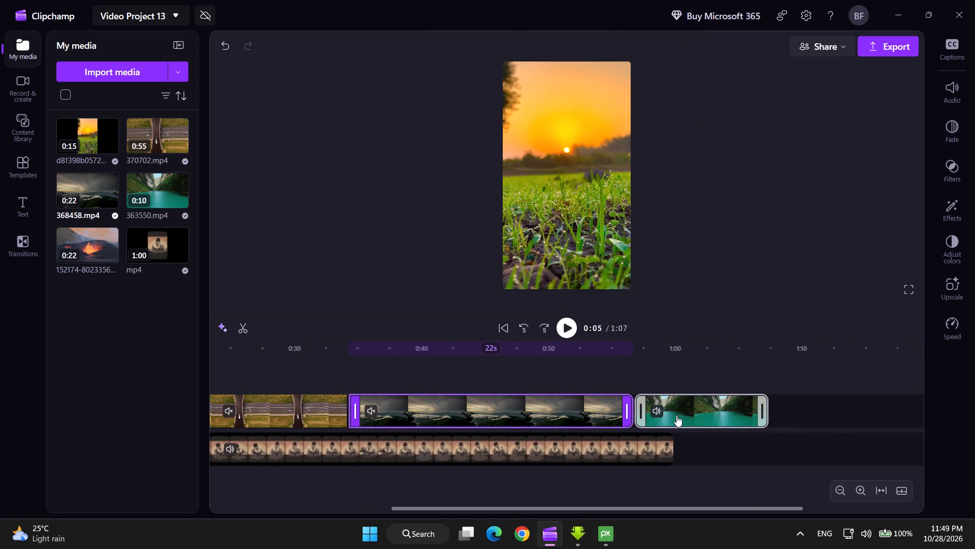
left_click(653, 410)
left_click_drag(658, 508, 424, 522)
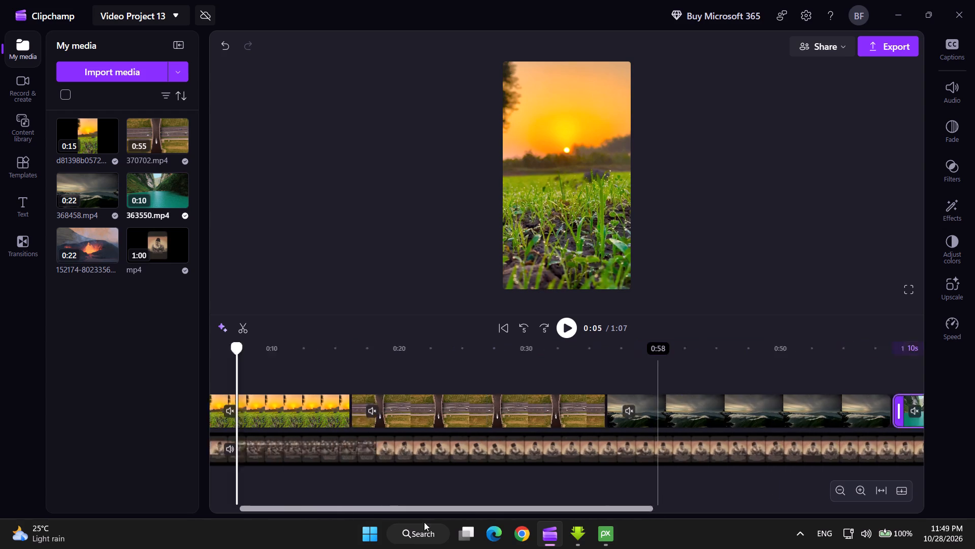
left_click_drag(424, 522, 323, 526)
Play the video from the start in full screen, return to the editor and pause at about 0:10.
left_click(905, 295)
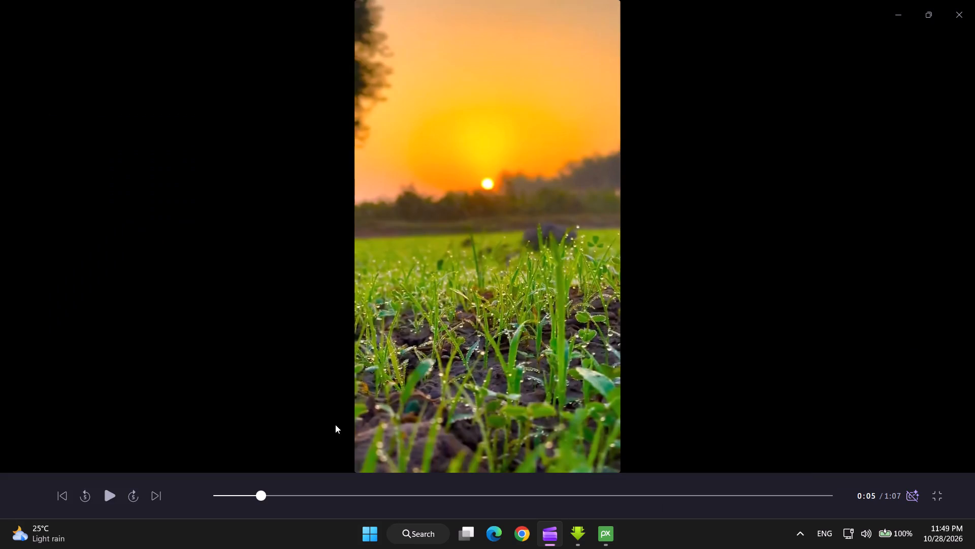
left_click(111, 497)
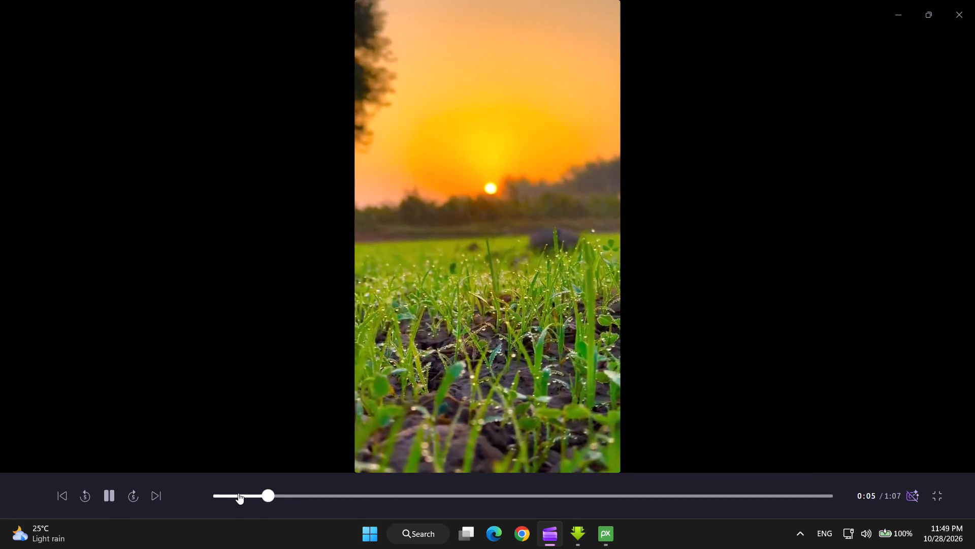
left_click(235, 492)
left_click_drag(235, 492, 215, 500)
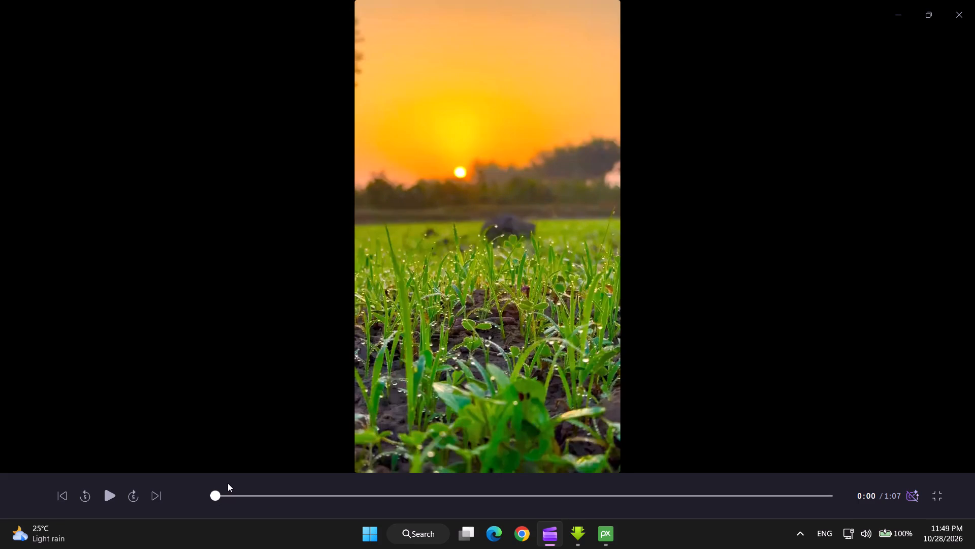
key("space")
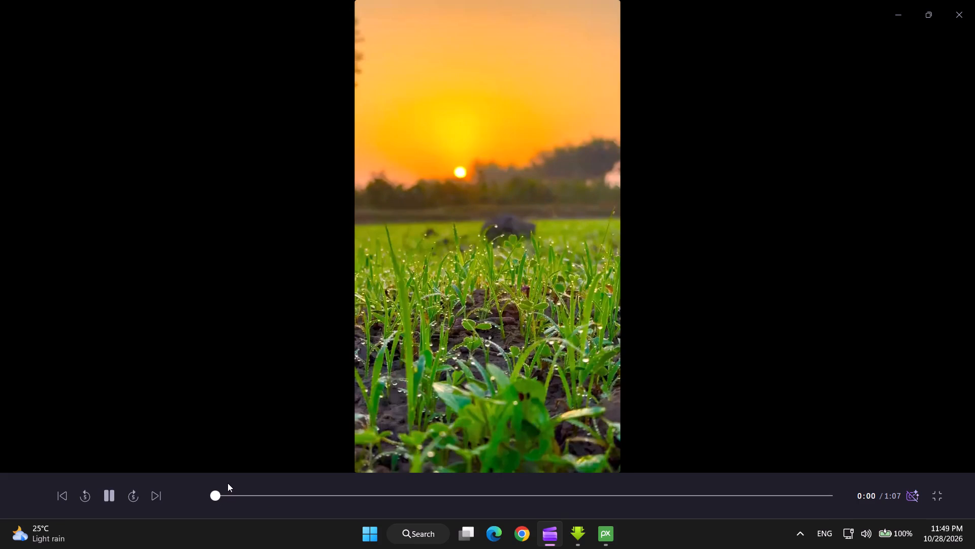
right_click_drag(730, 354, 730, 347)
left_click_drag(760, 283, 761, 277)
left_click_drag(761, 277, 763, 283)
left_click_drag(763, 283, 759, 273)
left_click(759, 273)
left_click(762, 276)
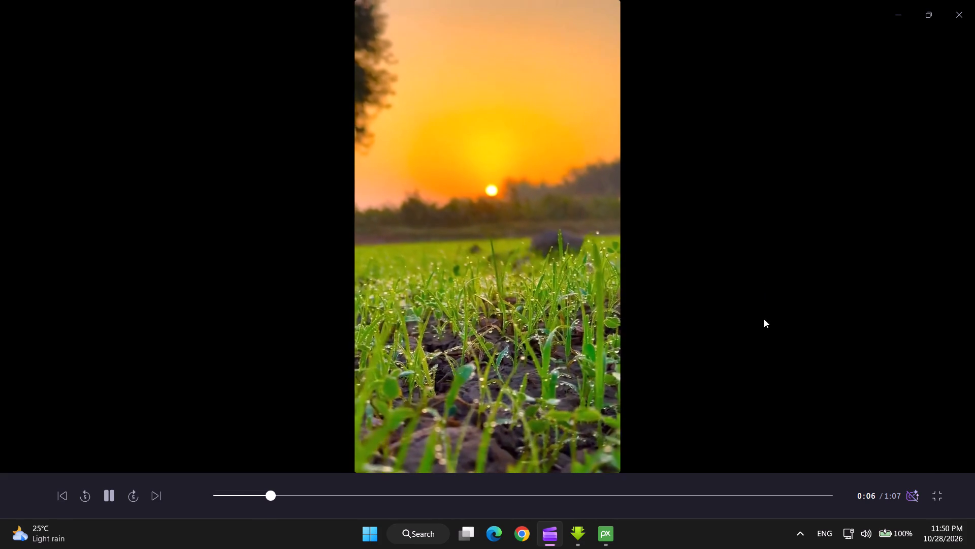
left_click(933, 488)
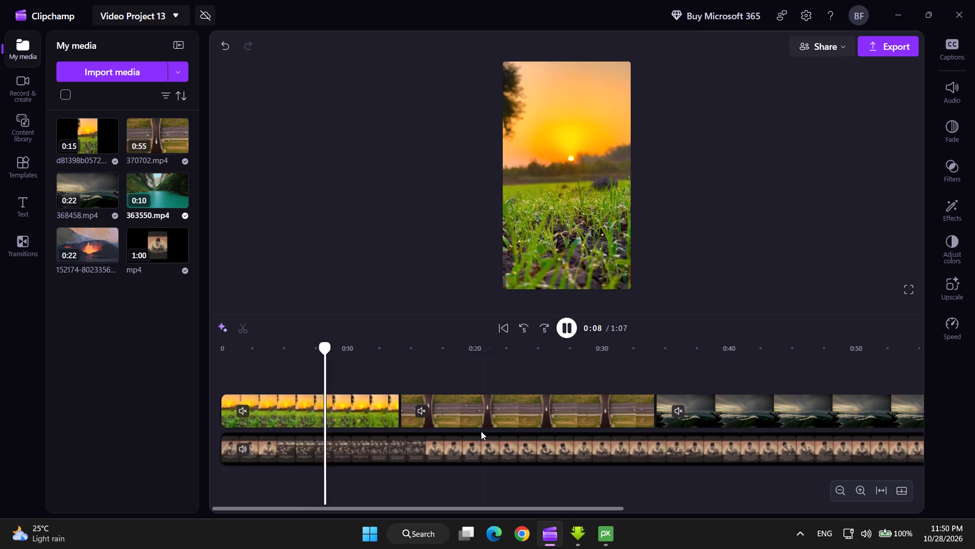
left_click(563, 324)
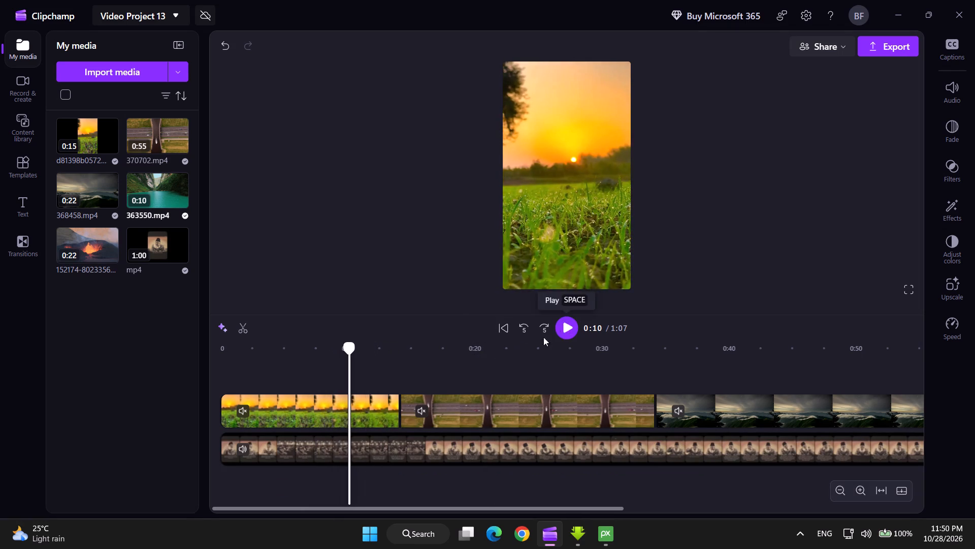
Trim the end of the sunrise clip so that it lasts about 12 seconds.
left_click(343, 410)
left_click_drag(395, 408, 390, 411)
left_click(397, 417)
left_click_drag(393, 415, 375, 416)
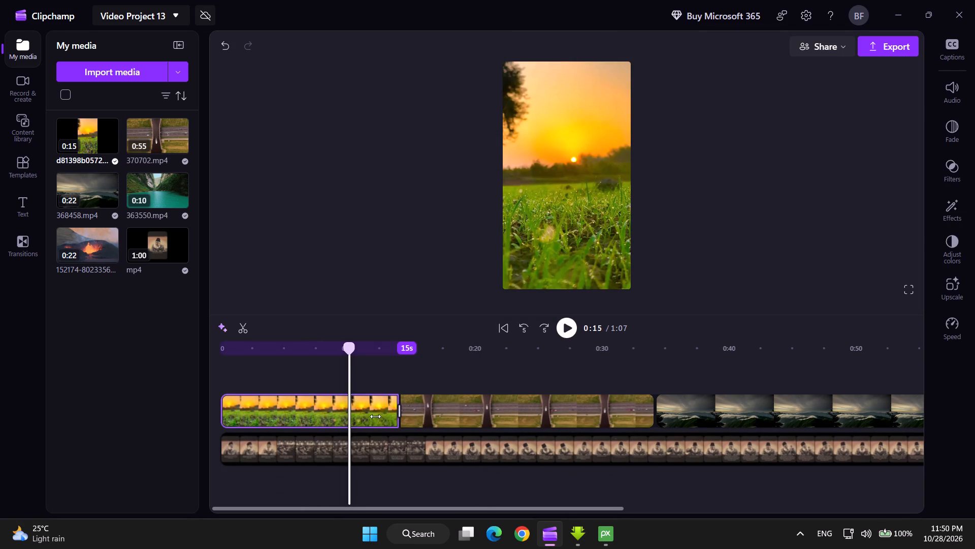
left_click_drag(375, 416, 363, 415)
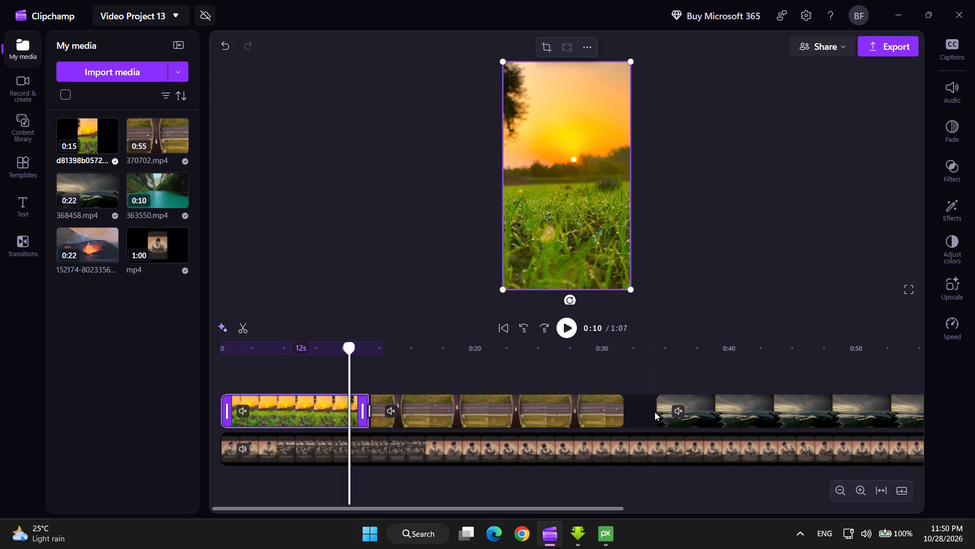
Delete the empty gap between the 370702 and 368458 clips on the upper track.
left_click(644, 411)
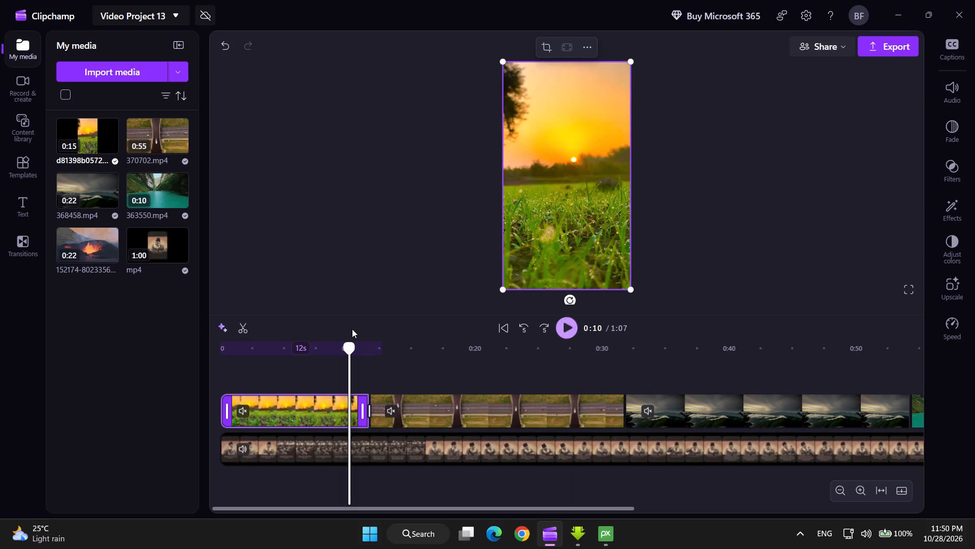
Play the video from about 0:06 to 0:15 to review the change from the sunrise clip to the 370702 clip.
left_click_drag(356, 346, 300, 357)
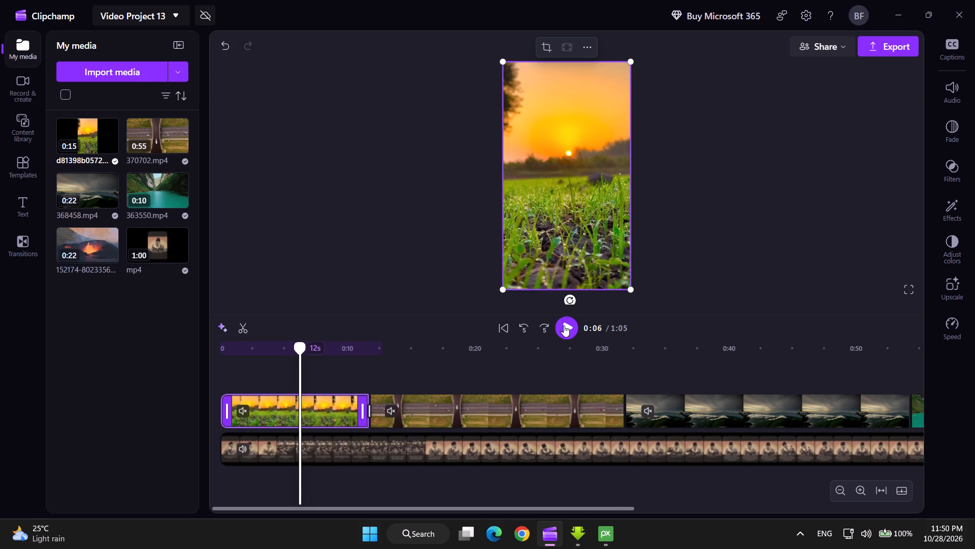
left_click(564, 326)
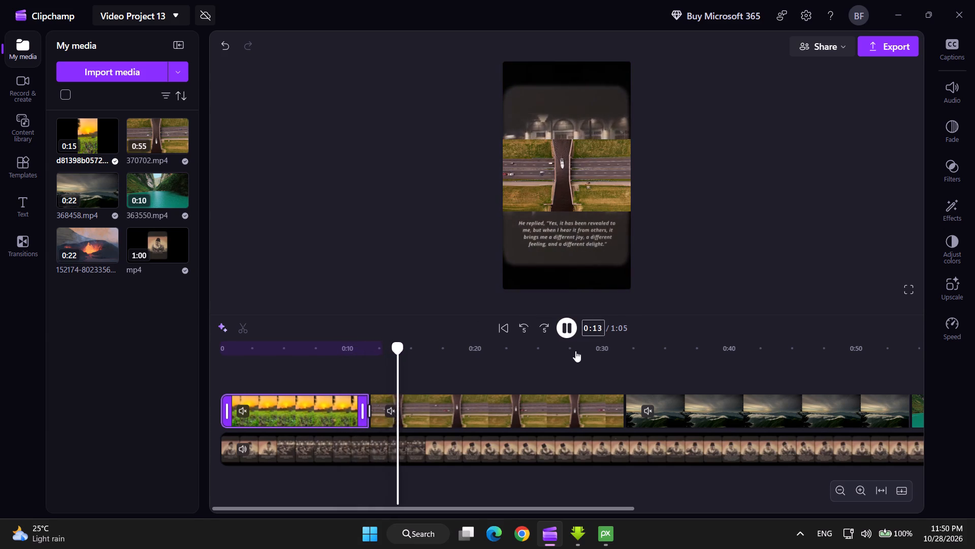
left_click(570, 330)
Shrink the mp4 clip's picture to a tiny size in the preview and move it outside the video frame.
left_click(571, 253)
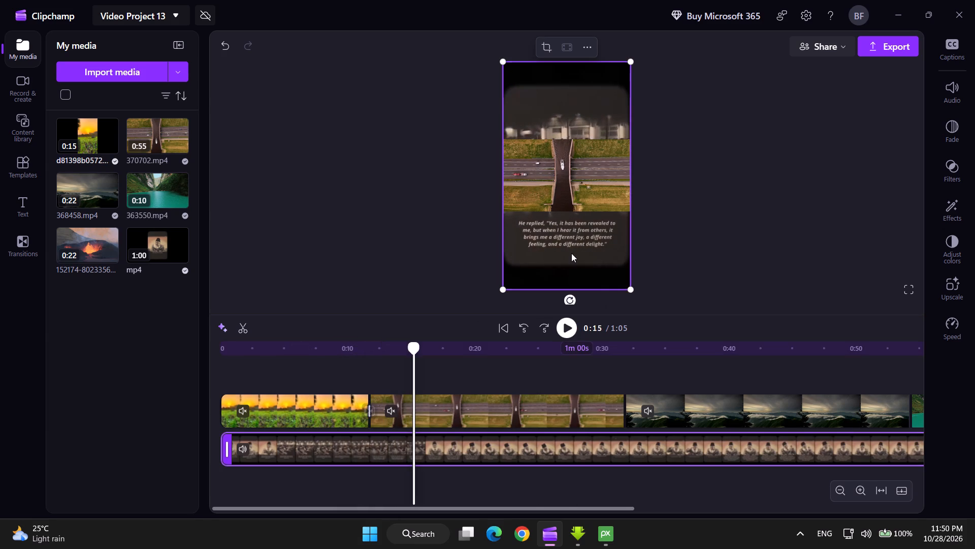
left_click_drag(630, 293, 580, 161)
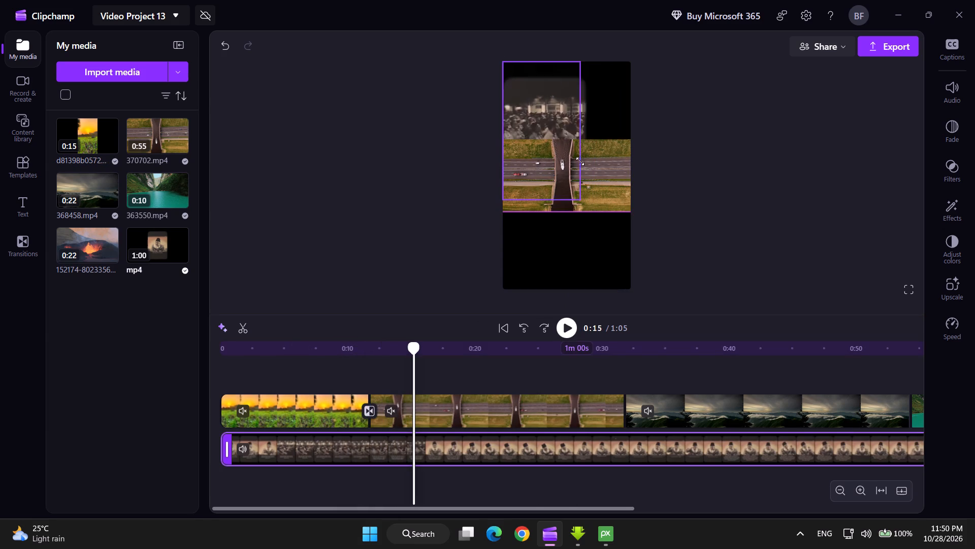
left_click_drag(580, 161, 497, 72)
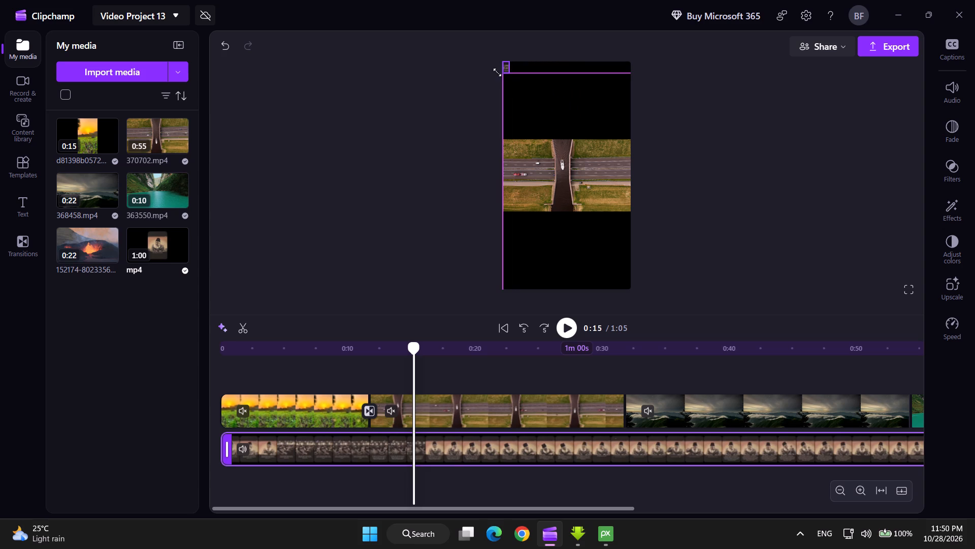
left_click_drag(497, 72, 577, 138)
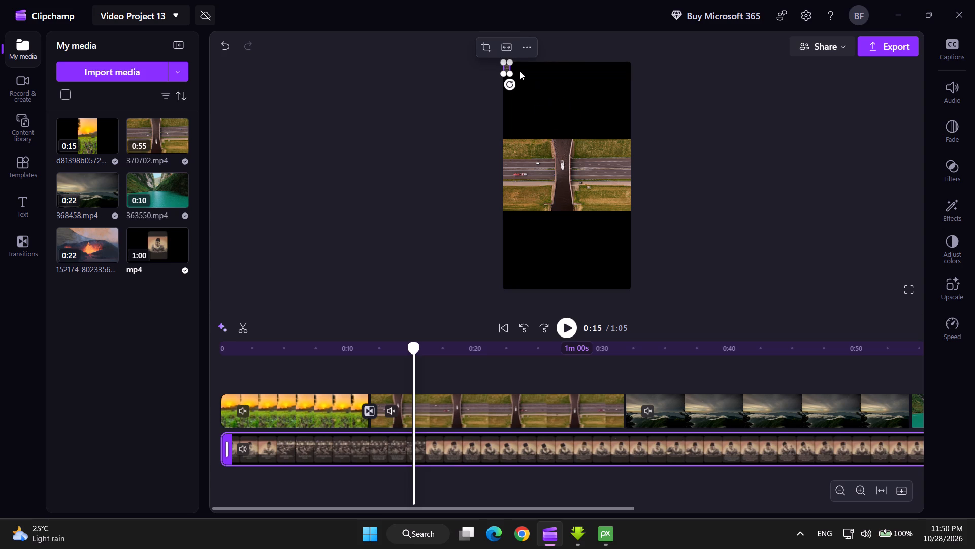
left_click_drag(503, 68, 663, 135)
Play the video from 0:15 to about 0:35, pause it and move the playhead back to 0:23.
left_click(614, 188)
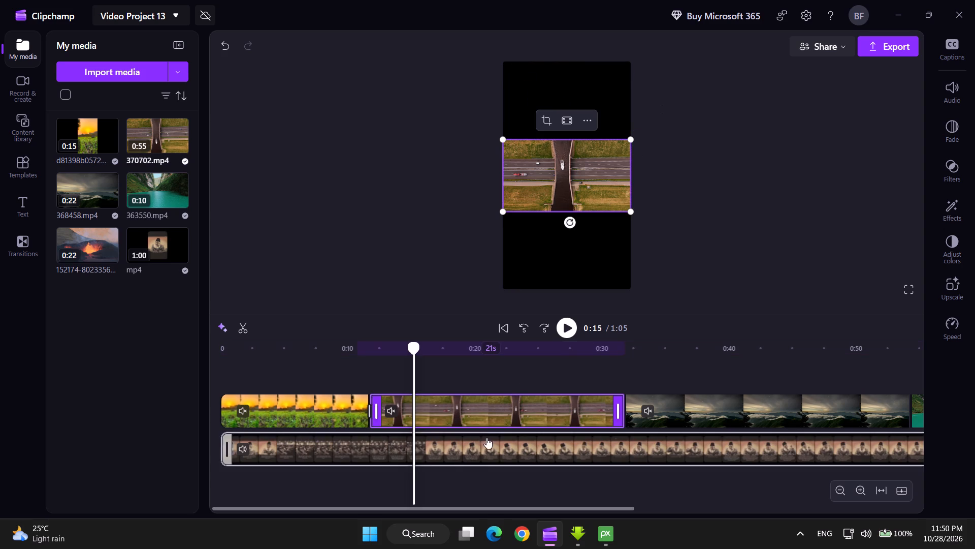
left_click(564, 322)
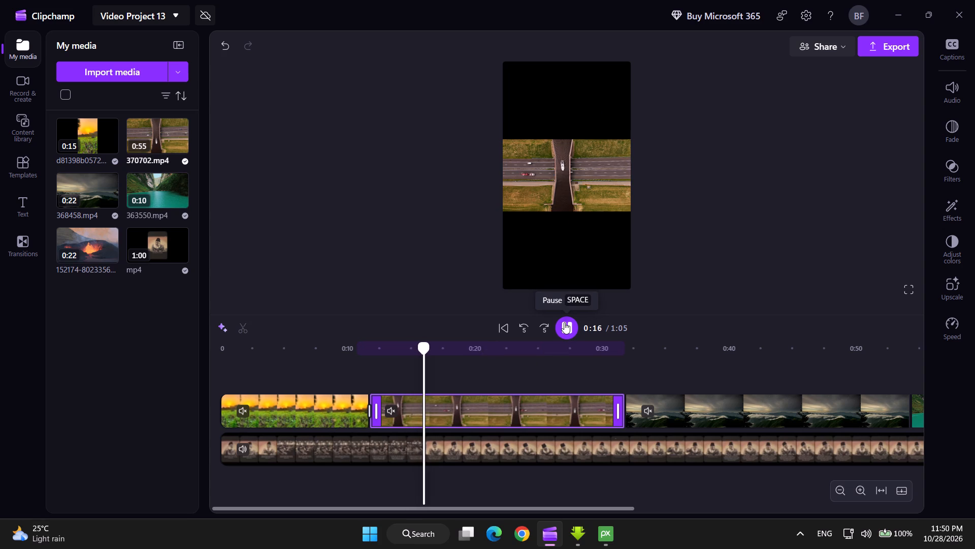
left_click(564, 322)
left_click(564, 322)
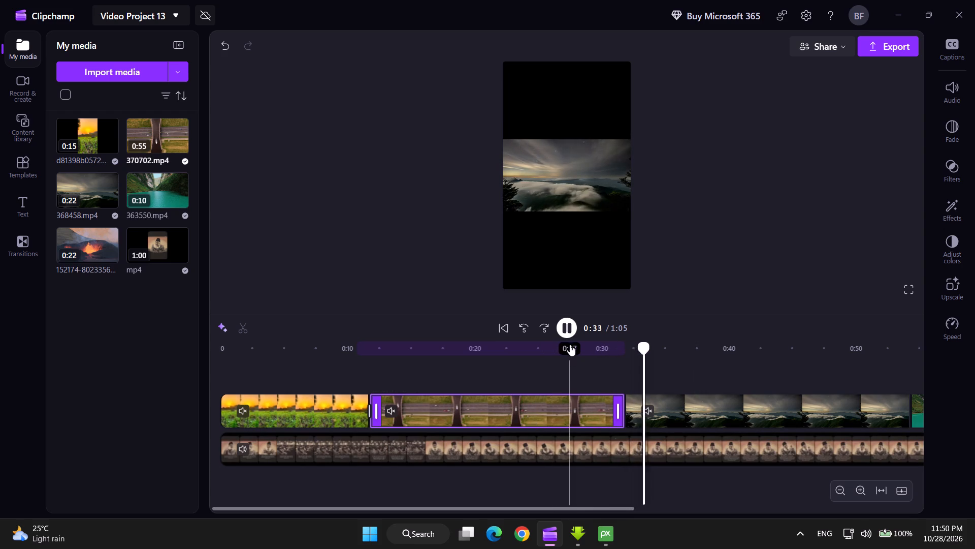
left_click(565, 327)
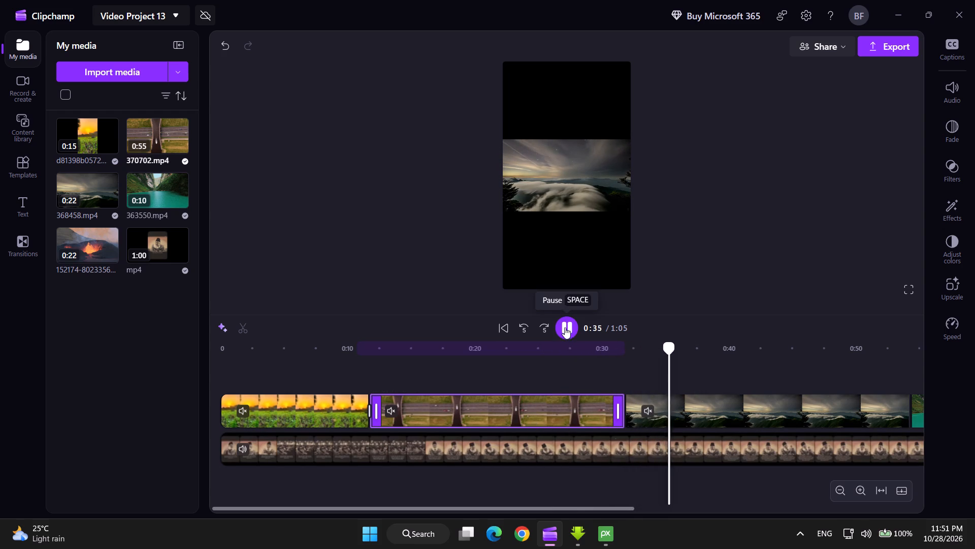
left_click_drag(672, 347, 519, 381)
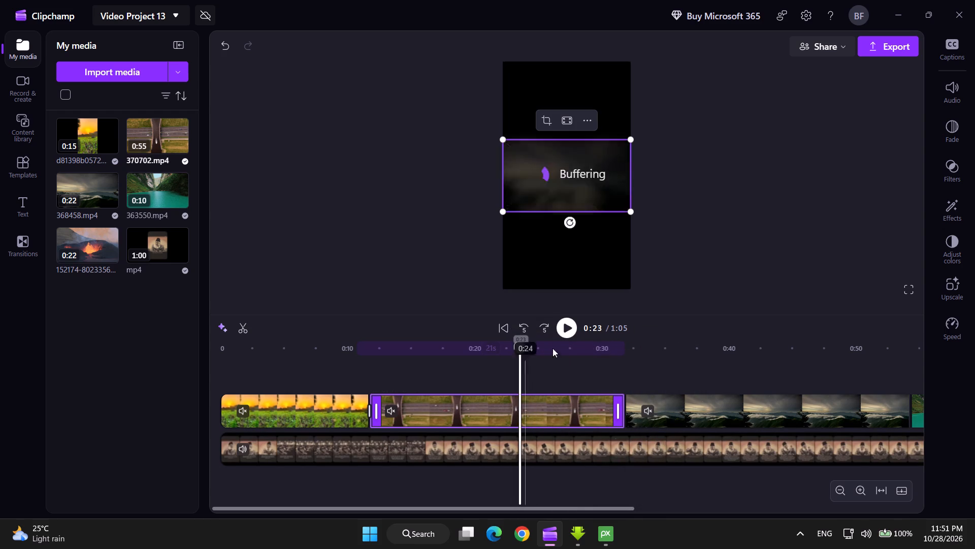
Copy the 370702 clip on the upper track.
left_click(477, 399)
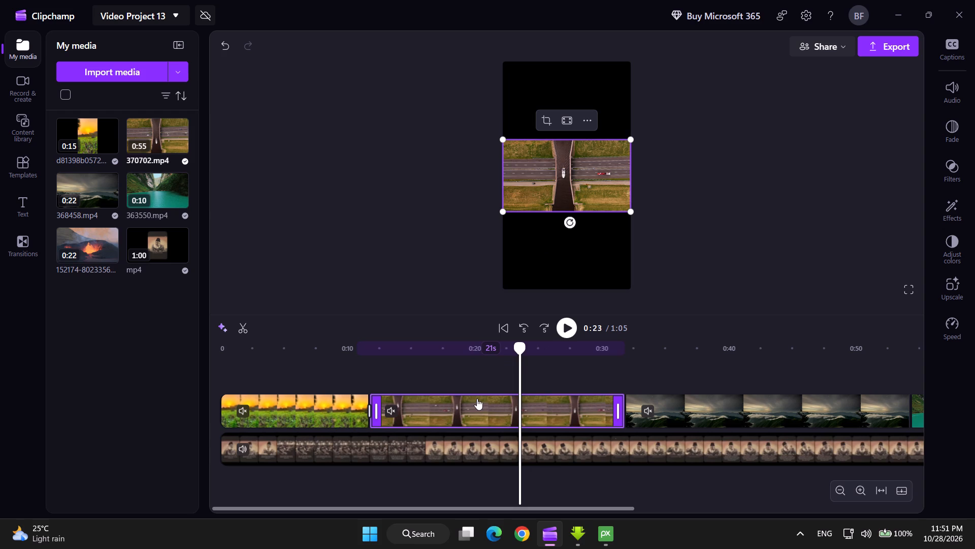
right_click(477, 399)
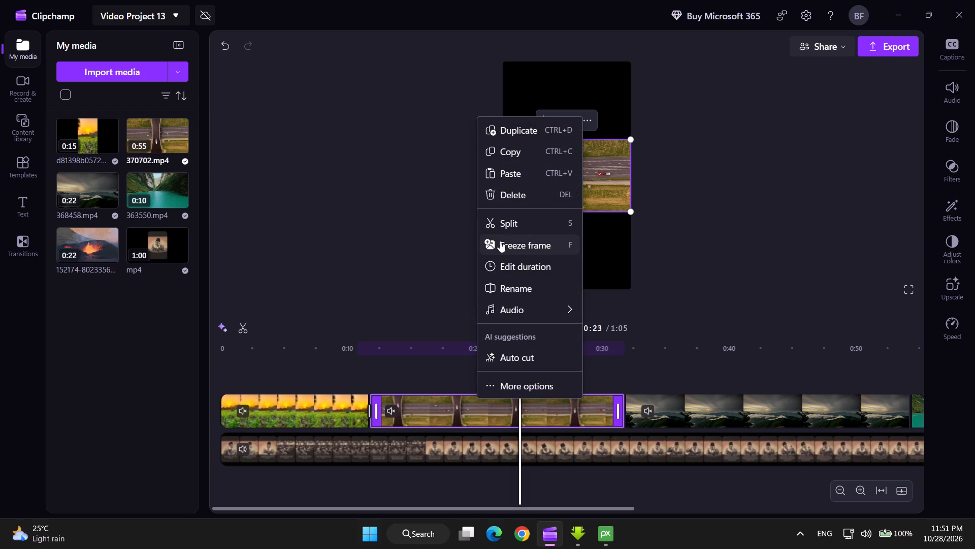
left_click(499, 154)
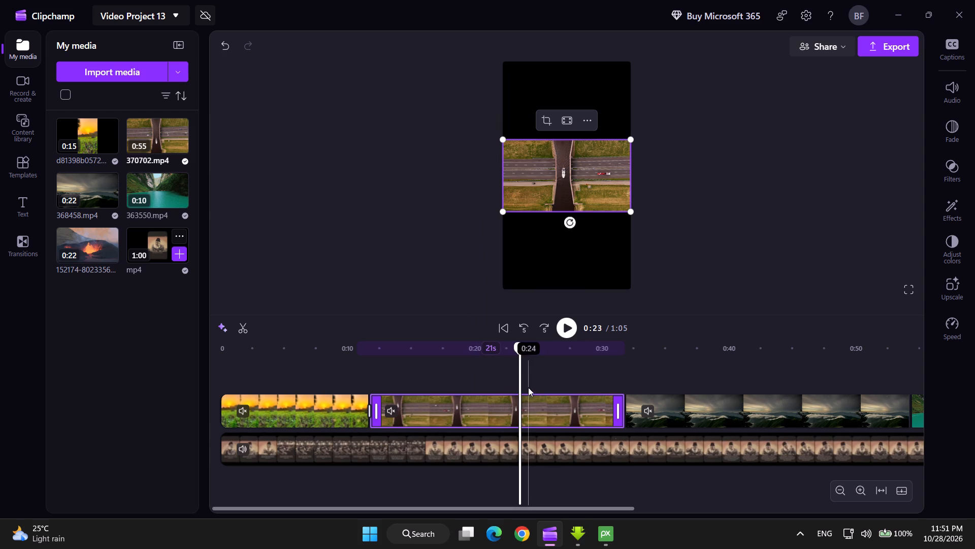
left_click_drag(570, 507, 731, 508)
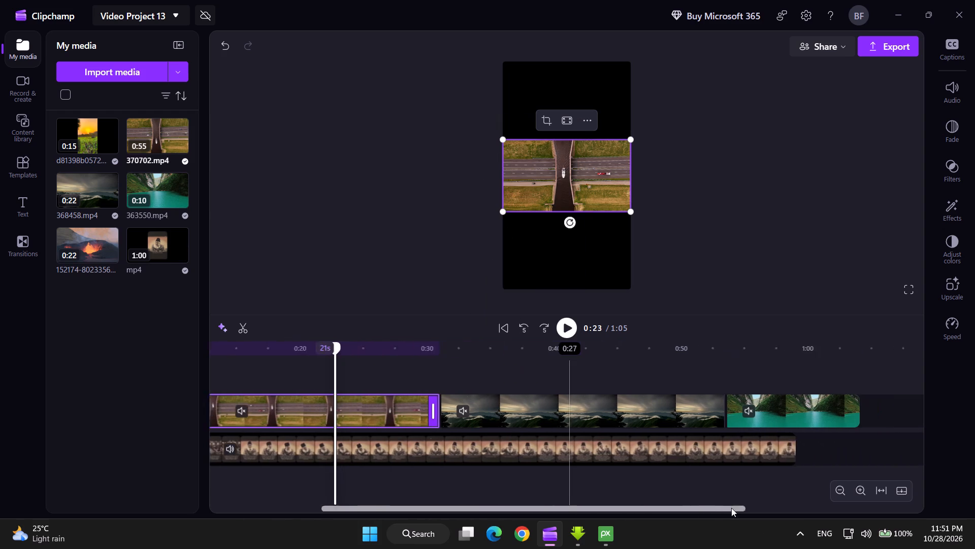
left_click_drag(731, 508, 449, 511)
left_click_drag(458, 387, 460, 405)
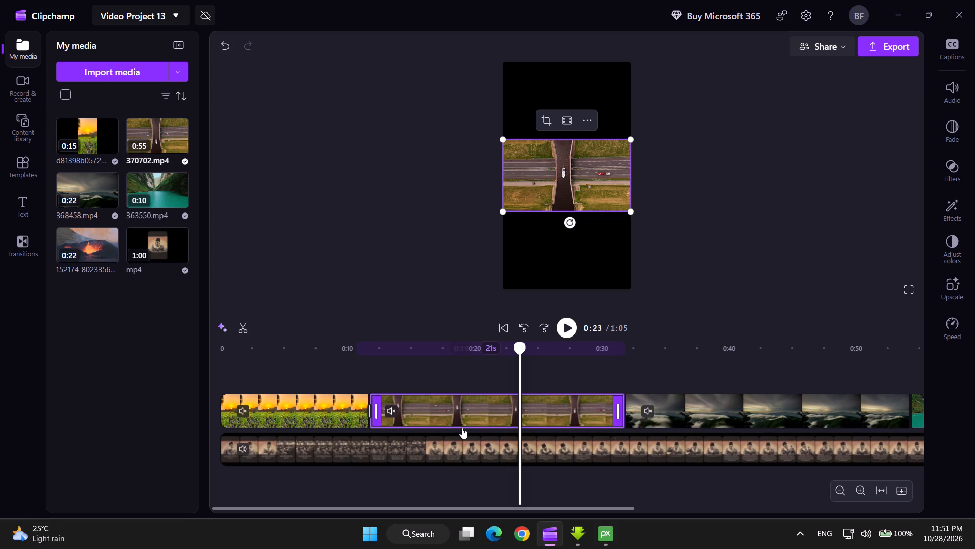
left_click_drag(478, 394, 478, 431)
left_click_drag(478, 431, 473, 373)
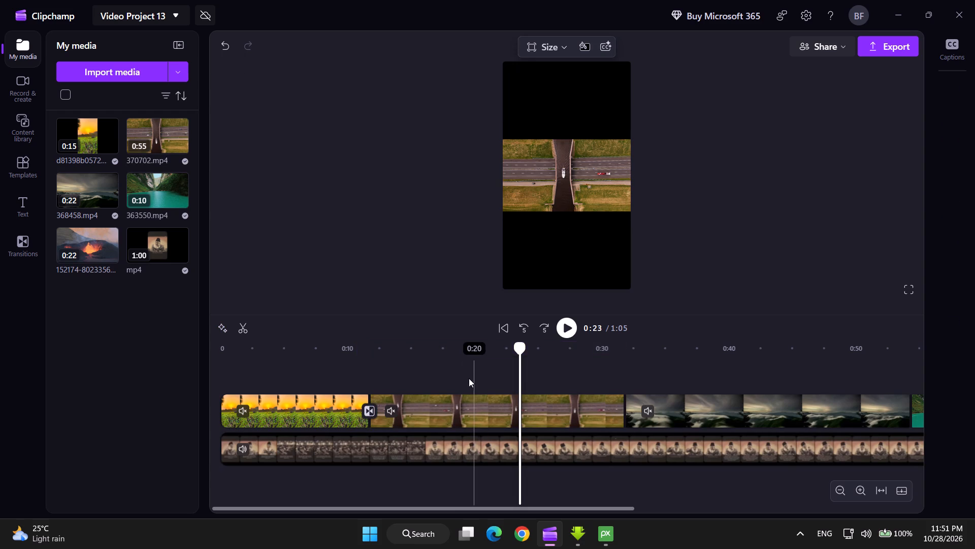
Reposition the 370702 clip on the upper track directly against the end of the sunrise clip.
left_click_drag(472, 408, 475, 409)
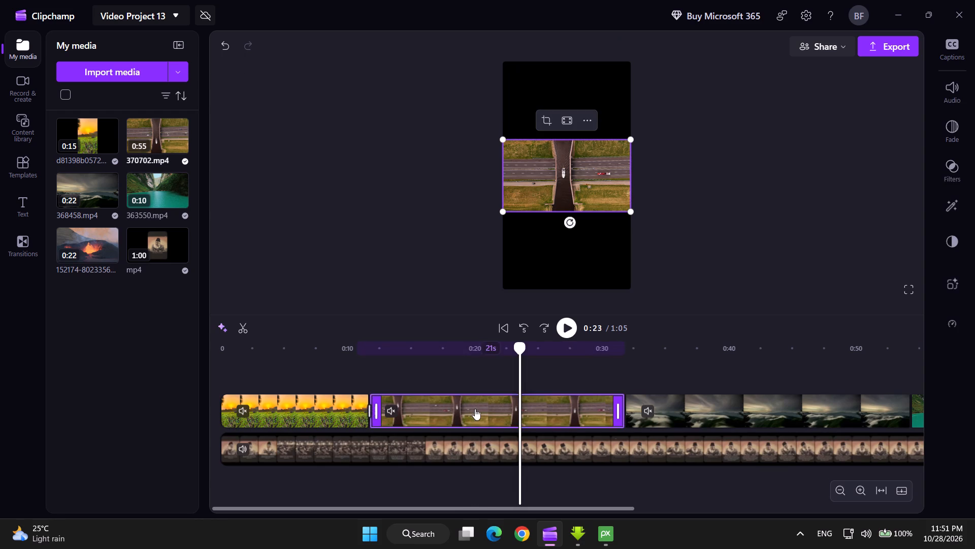
left_click_drag(475, 409, 458, 407)
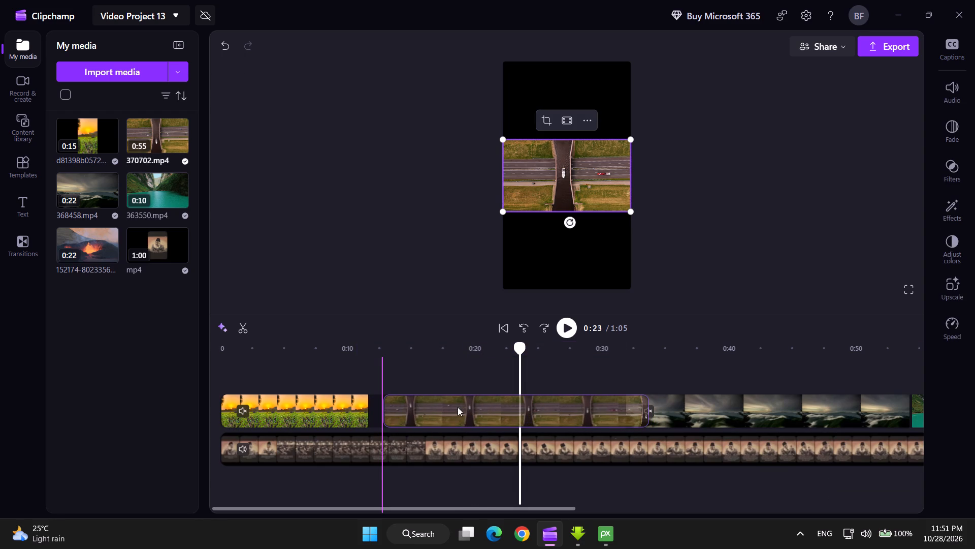
left_click_drag(458, 407, 405, 408)
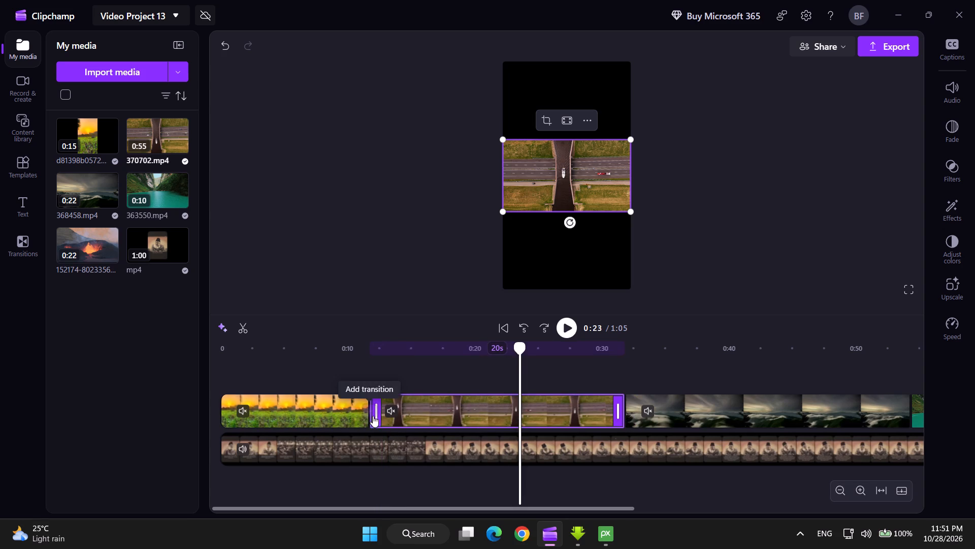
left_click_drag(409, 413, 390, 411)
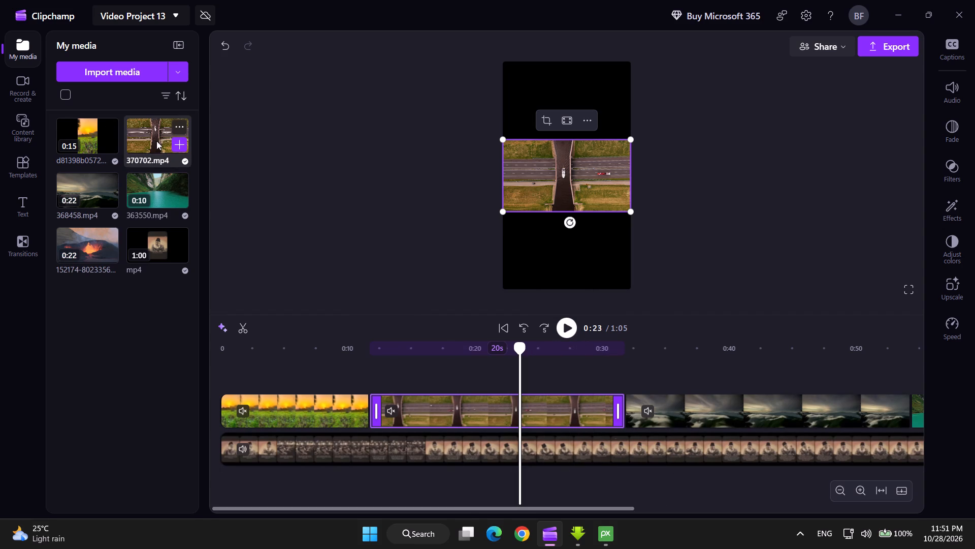
Add the 370702.mp4 media to the timeline twice.
left_click(177, 141)
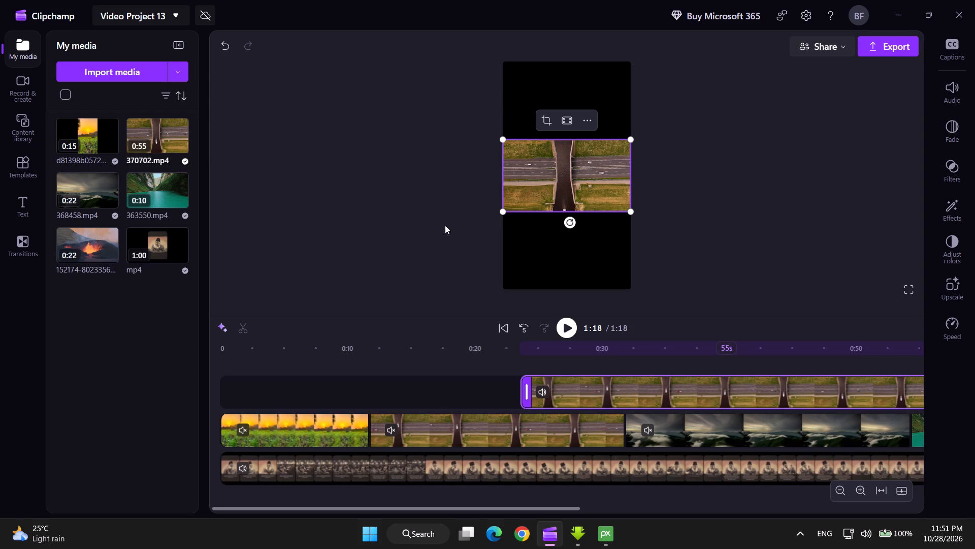
left_click(182, 146)
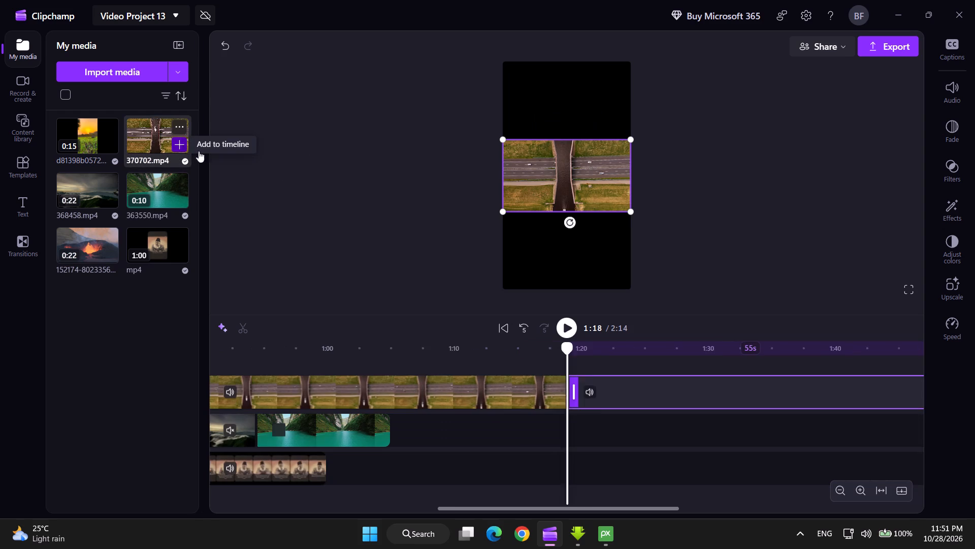
Move the second added 370702 copy to the bottom track, directly after the end of the mp4 clip at 1:00.
left_click_drag(589, 400, 326, 467)
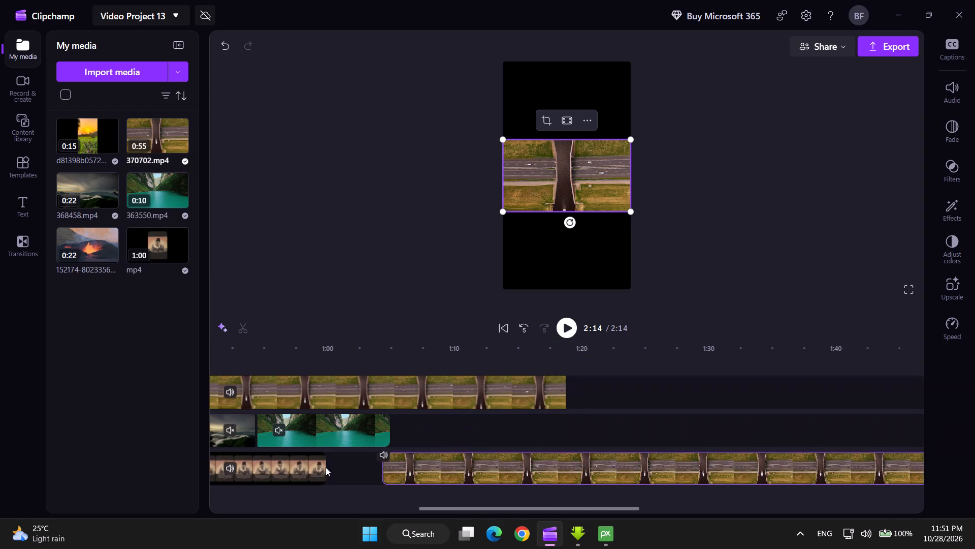
left_click_drag(326, 467, 345, 470)
Move the 370702 copy on the top track to the very start of the timeline.
left_click_drag(493, 509, 488, 510)
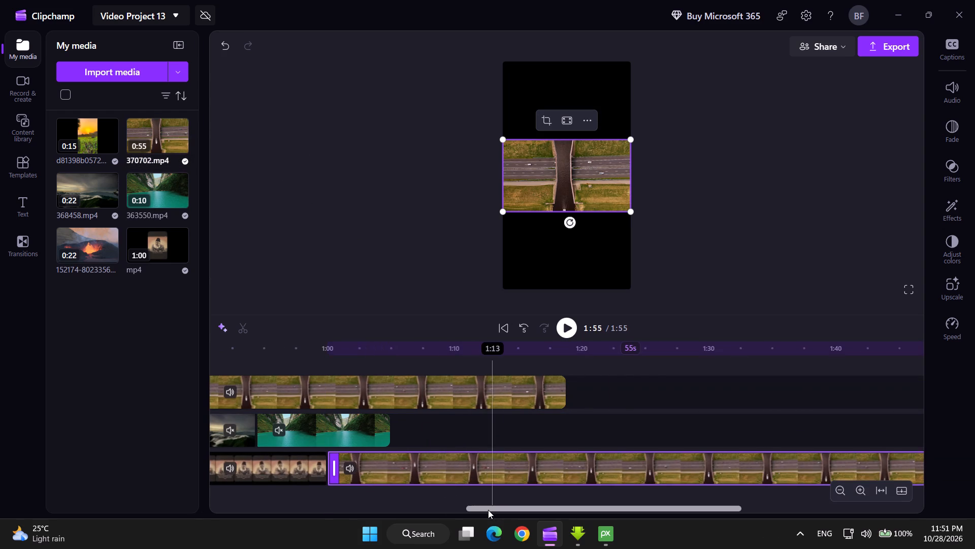
left_click_drag(488, 510, 175, 516)
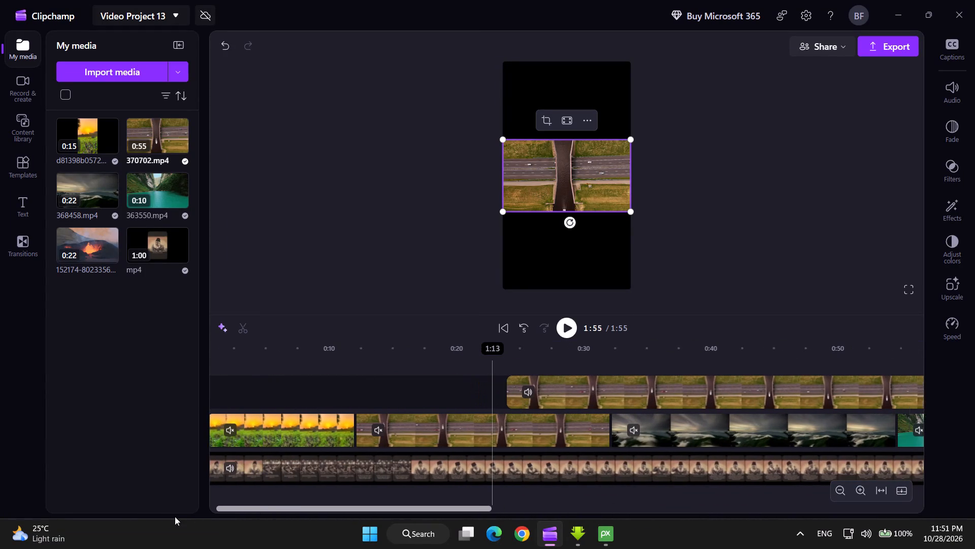
left_click_drag(175, 516, 130, 509)
left_click_drag(612, 378, 430, 379)
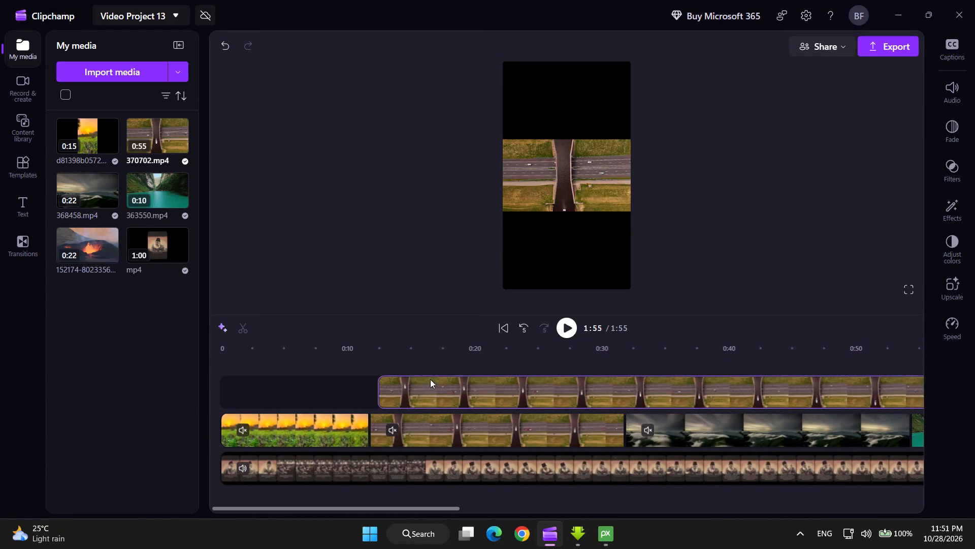
left_click_drag(430, 379, 307, 381)
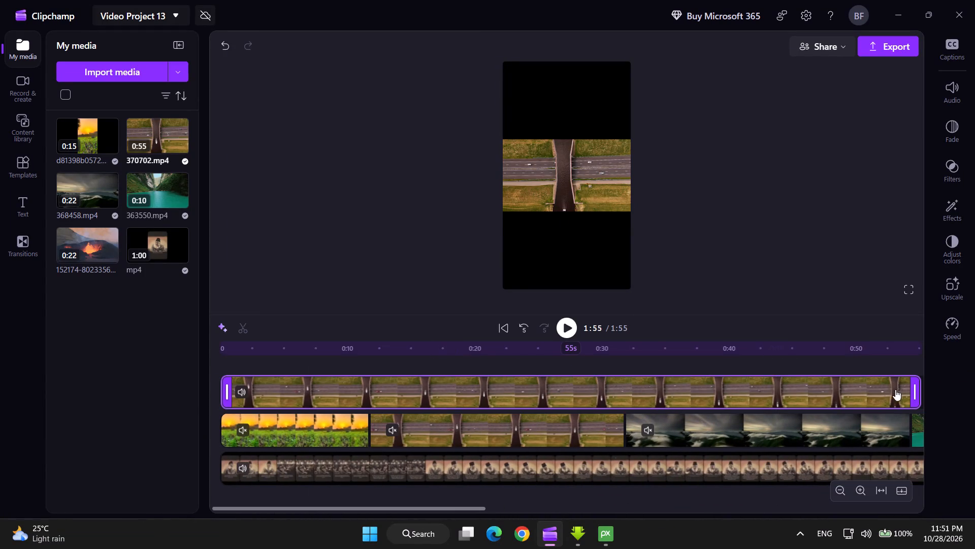
Trim both ends of the top-track 370702 copy so it lasts 20 seconds and lines up with the 370702 clip below.
left_click_drag(916, 389, 645, 399)
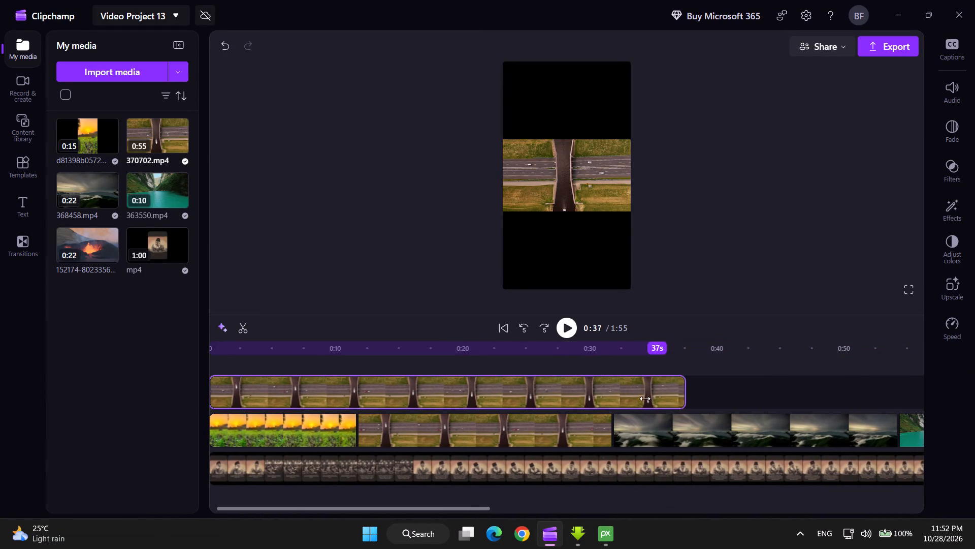
left_click_drag(645, 399, 605, 399)
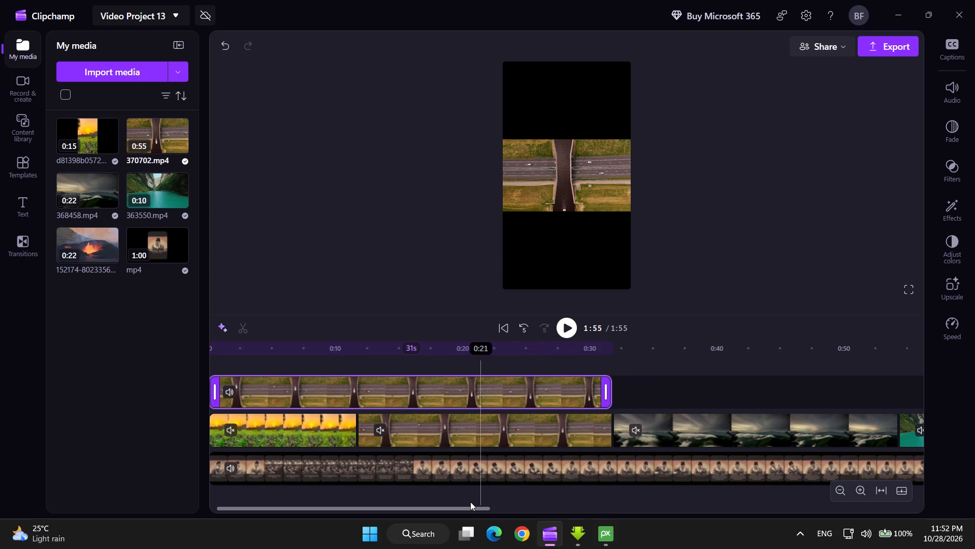
left_click_drag(470, 508, 324, 513)
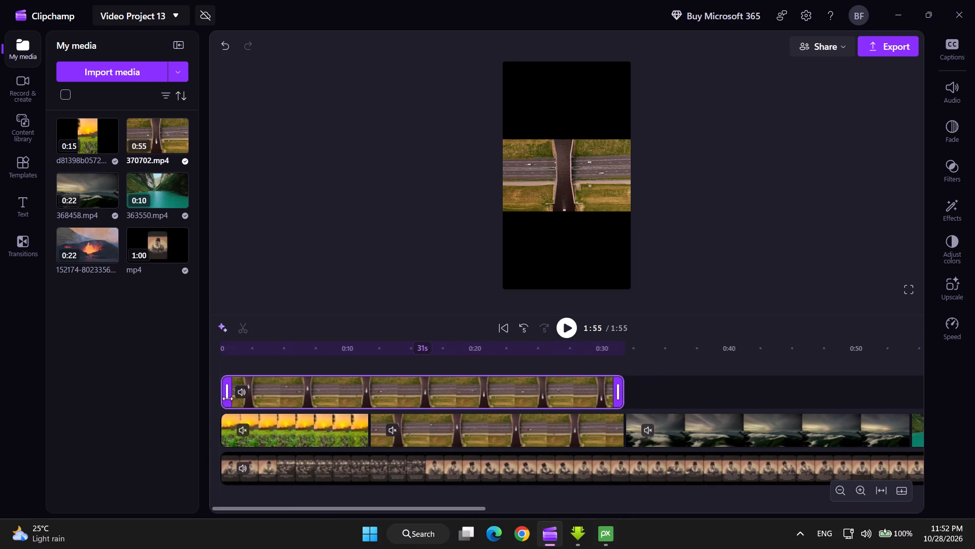
left_click_drag(226, 394, 319, 400)
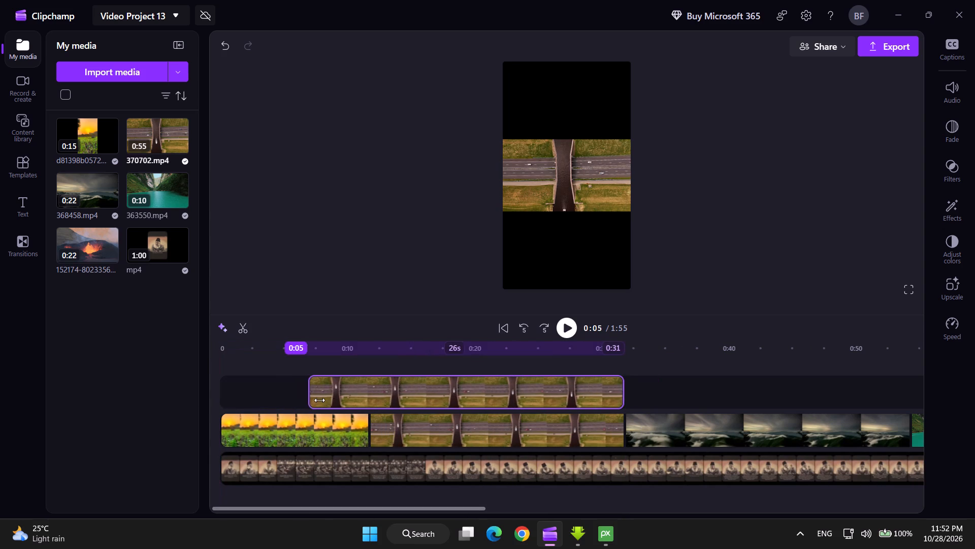
left_click_drag(319, 400, 374, 400)
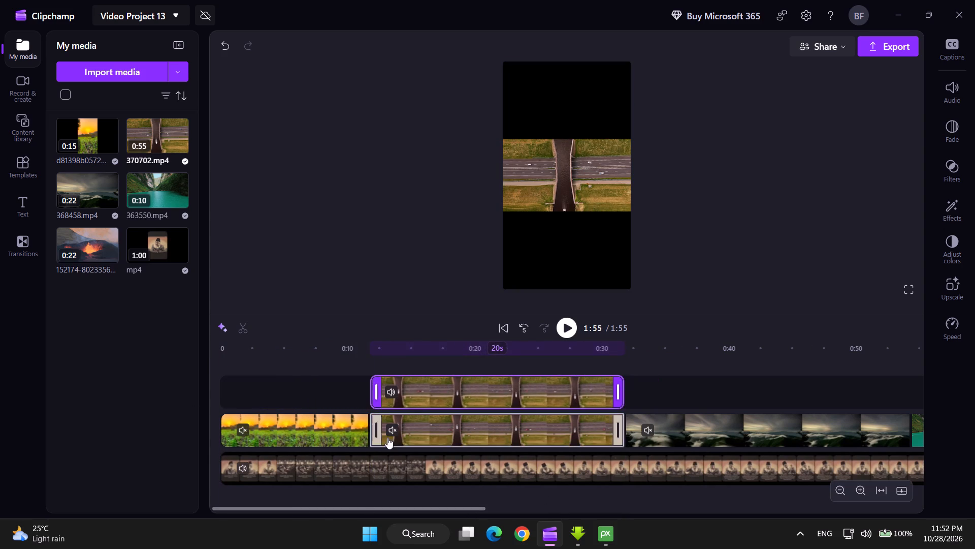
left_click_drag(375, 391, 370, 392)
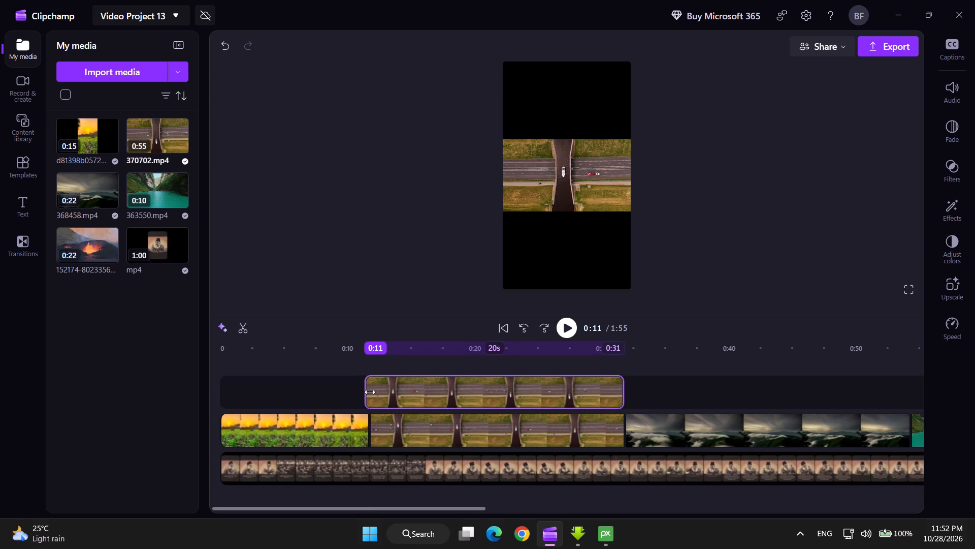
left_click_drag(370, 392, 376, 396)
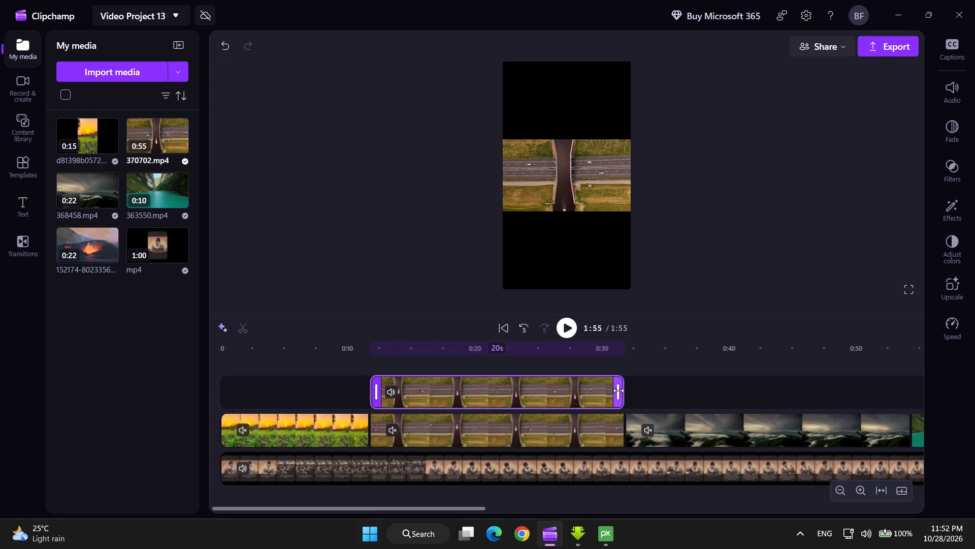
left_click_drag(621, 390, 619, 396)
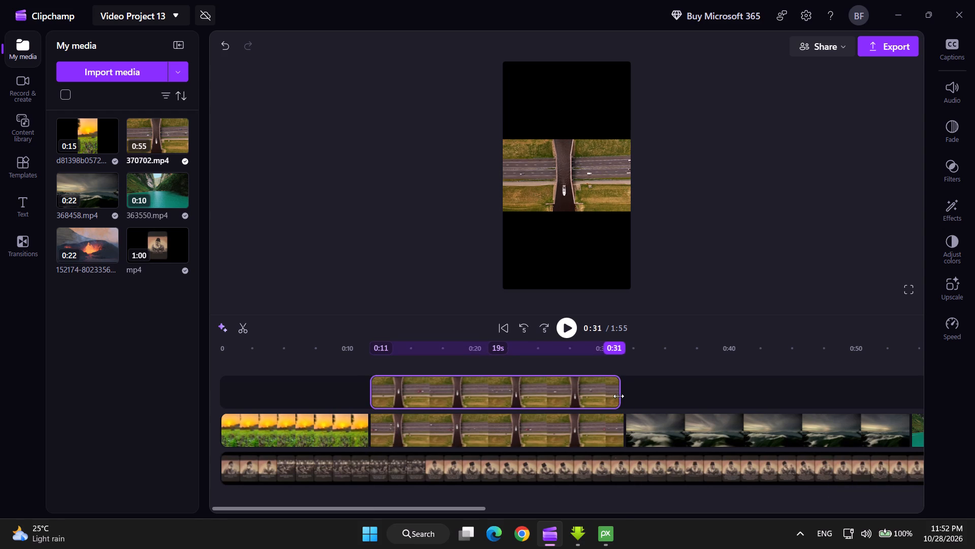
left_click_drag(619, 396, 621, 397)
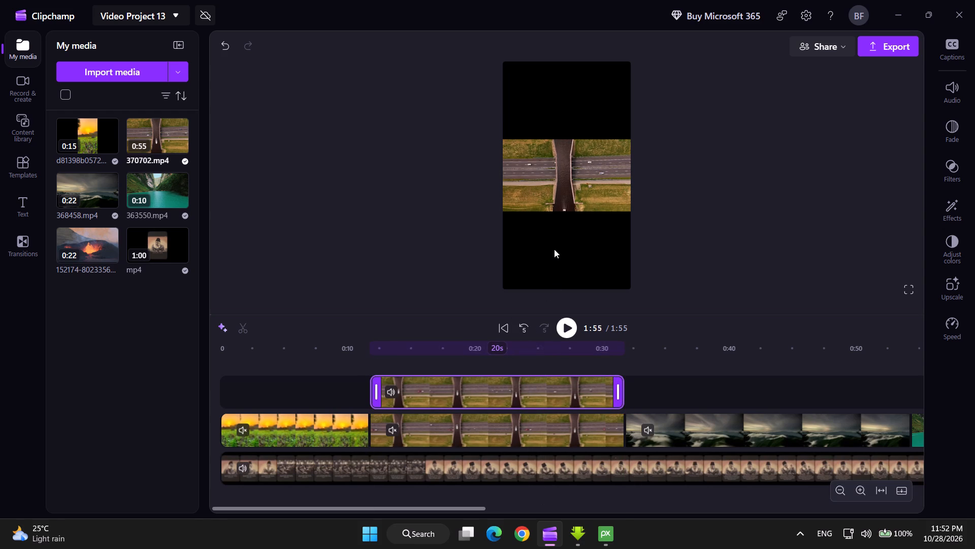
Move the 370702 picture shown at 1:55 in the preview down into the lower half of the video frame.
left_click_drag(557, 203, 562, 196)
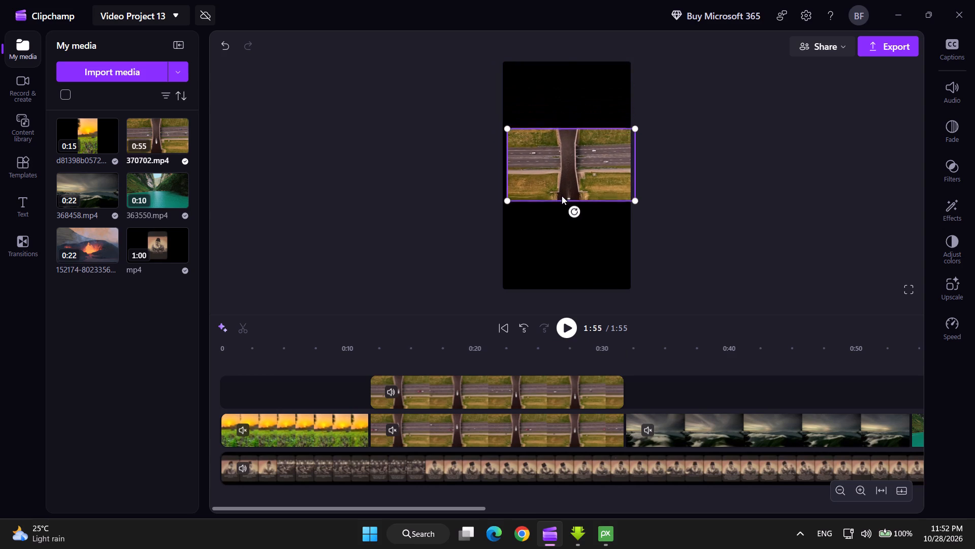
left_click_drag(562, 196, 559, 197)
left_click(485, 425)
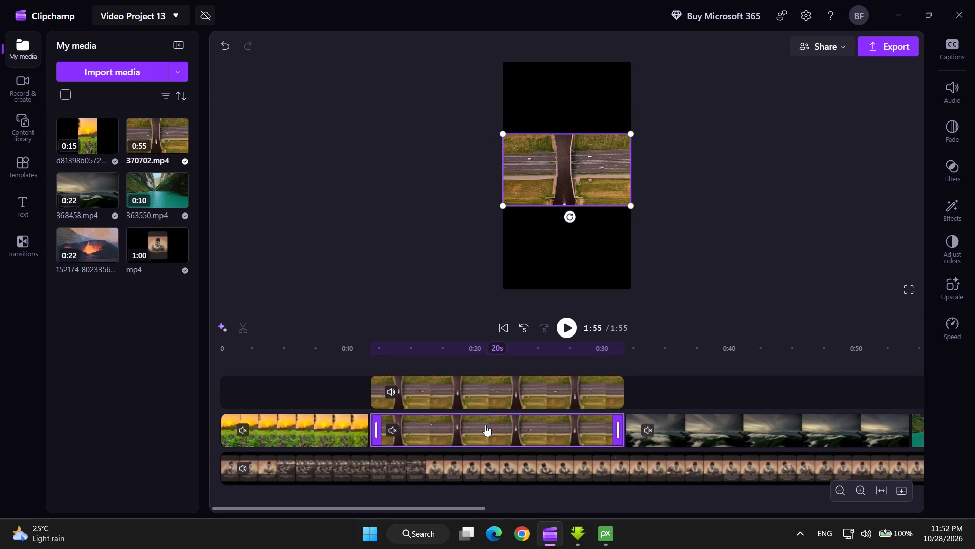
left_click_drag(555, 162, 557, 176)
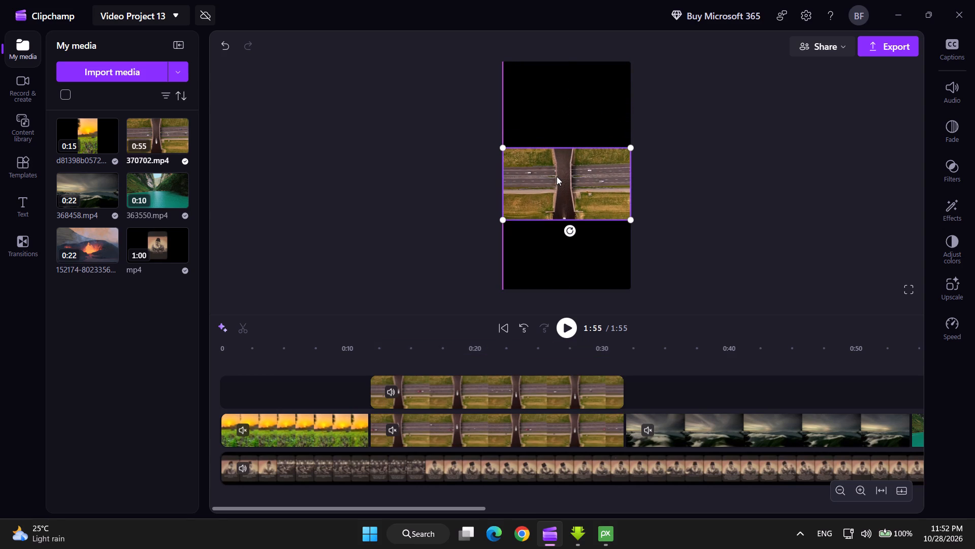
left_click_drag(557, 176, 557, 173)
left_click(526, 386)
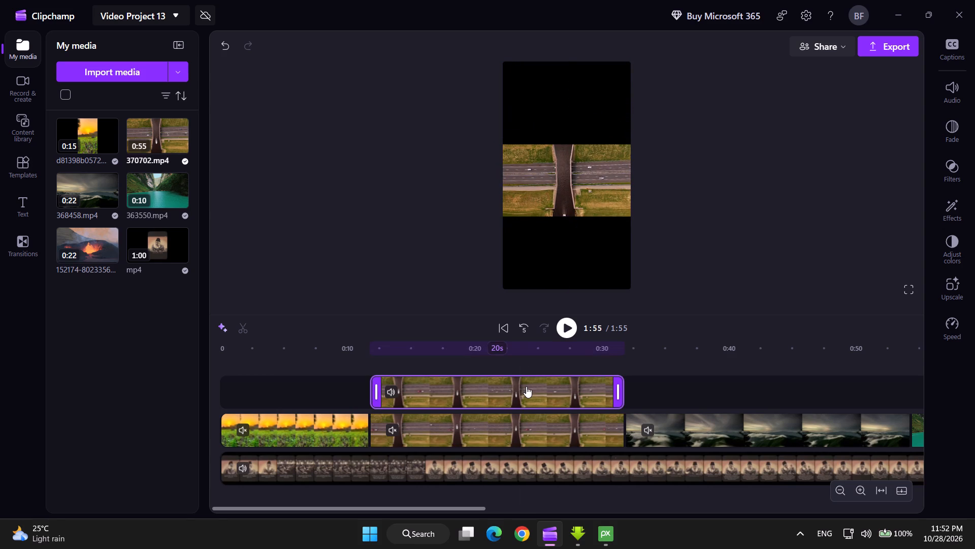
left_click_drag(568, 155, 567, 186)
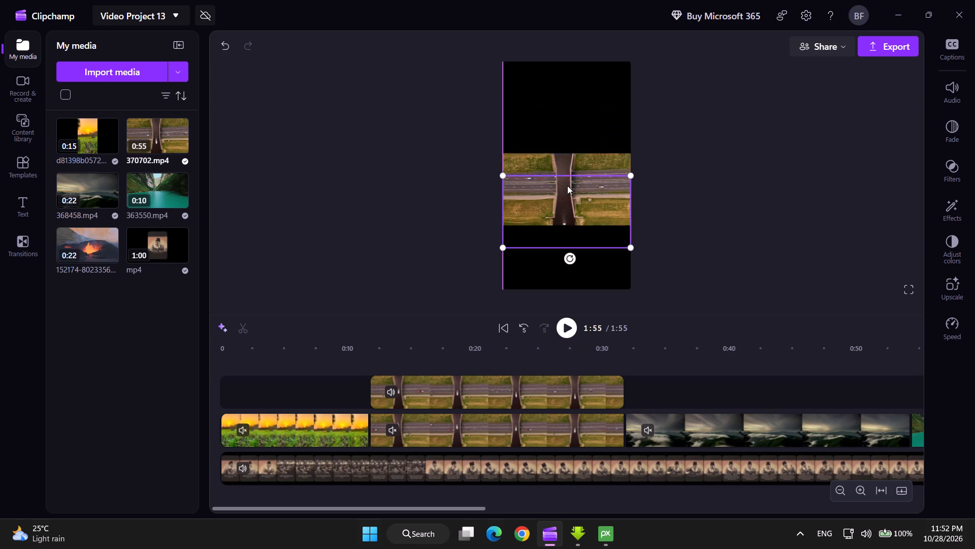
left_click_drag(567, 186, 569, 207)
Play the video briefly from the beginning and pause it at 0:02.
left_click(525, 379)
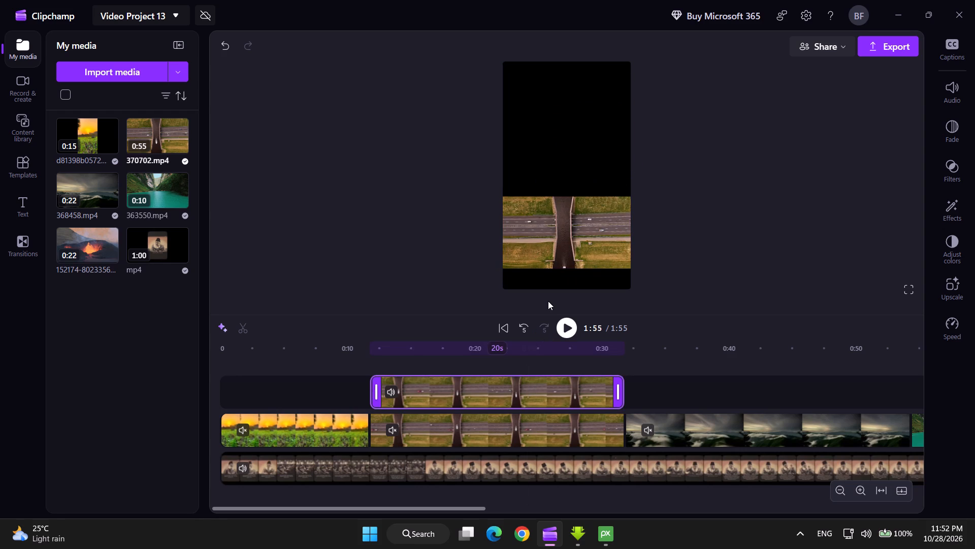
left_click(526, 421)
left_click(523, 389)
left_click(564, 329)
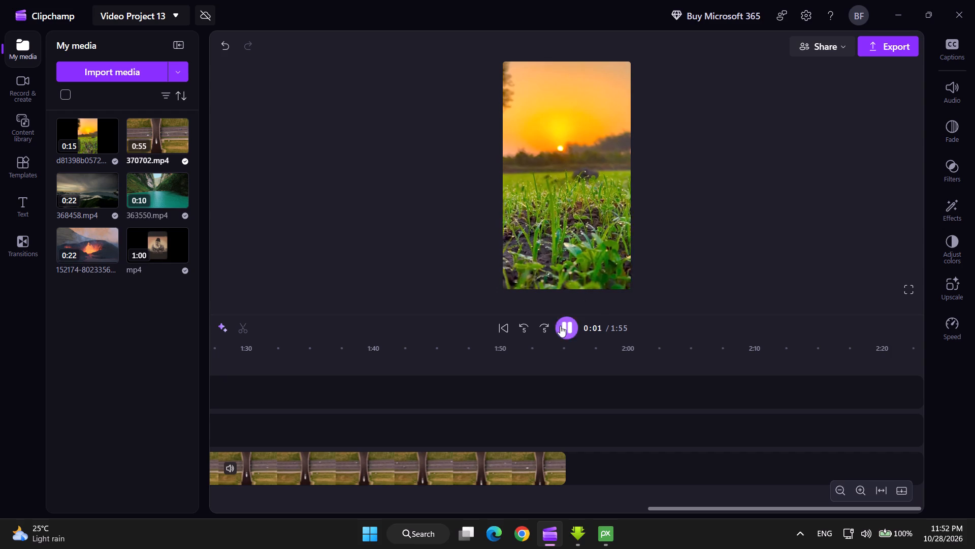
left_click(564, 328)
Turn the system volume down to mute.
left_click(877, 548)
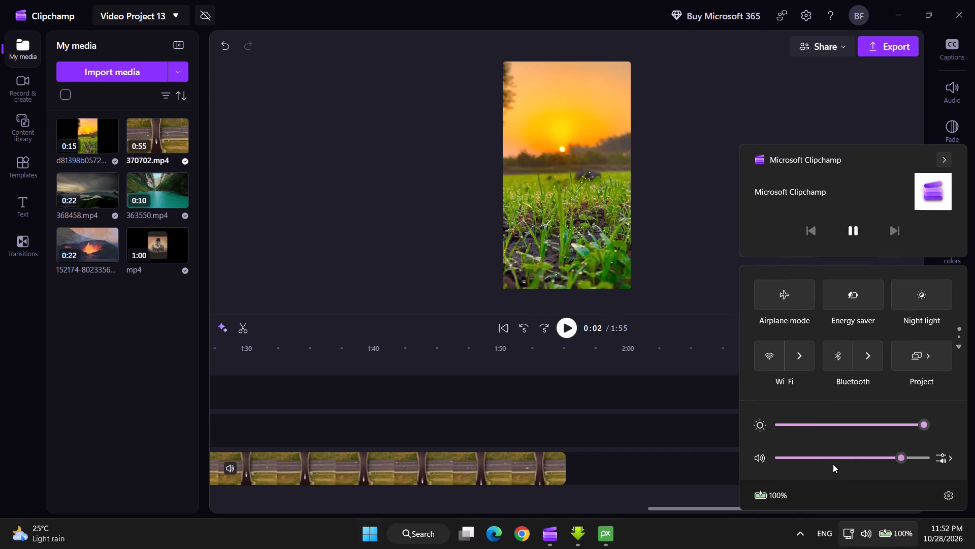
left_click(820, 458)
left_click_drag(809, 464, 755, 468)
left_click(725, 547)
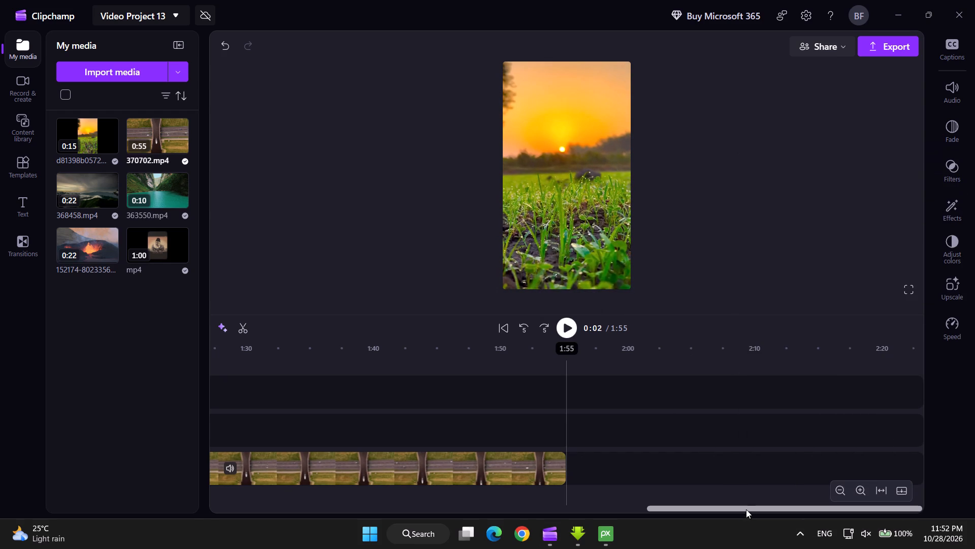
At 0:14, move the top-track 370702 copy's picture directly below the other 370702 picture in the preview, aligned to the frame's sides.
left_click_drag(746, 512, 358, 513)
left_click_drag(350, 512, 233, 500)
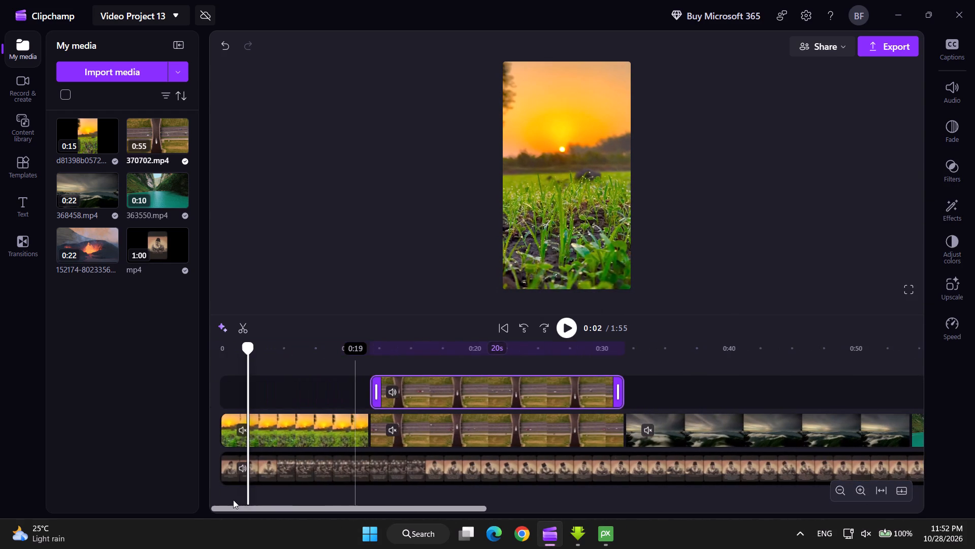
left_click_drag(233, 500, 231, 501)
left_click(399, 350)
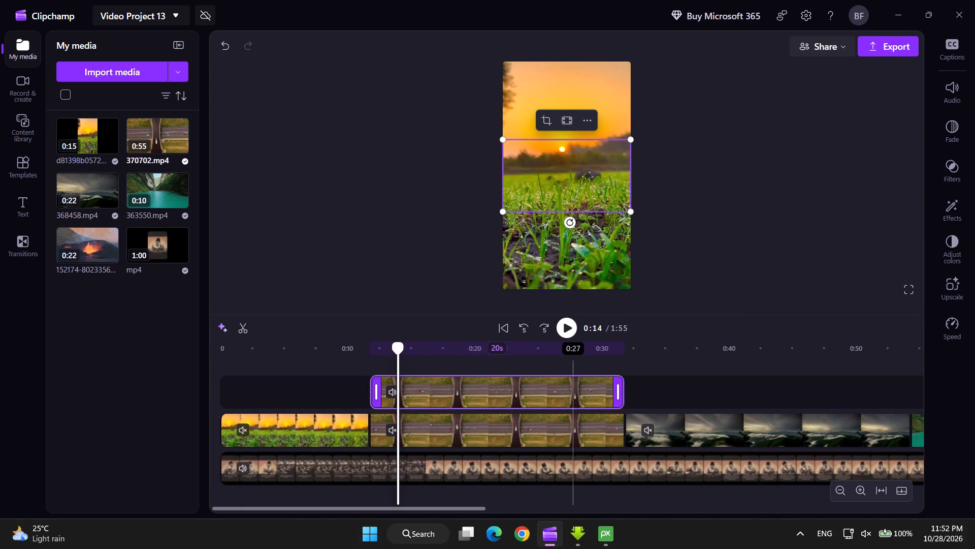
left_click(578, 324)
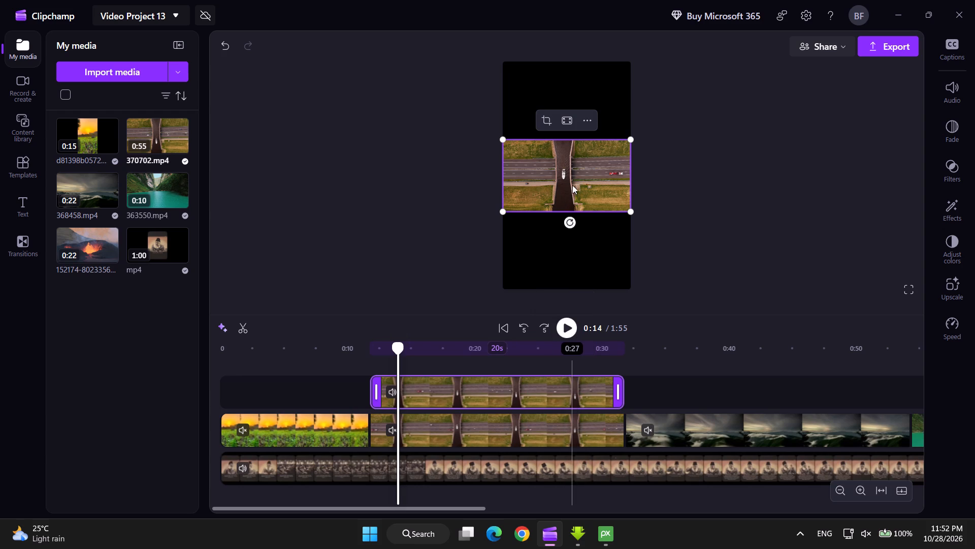
left_click_drag(572, 185, 568, 254)
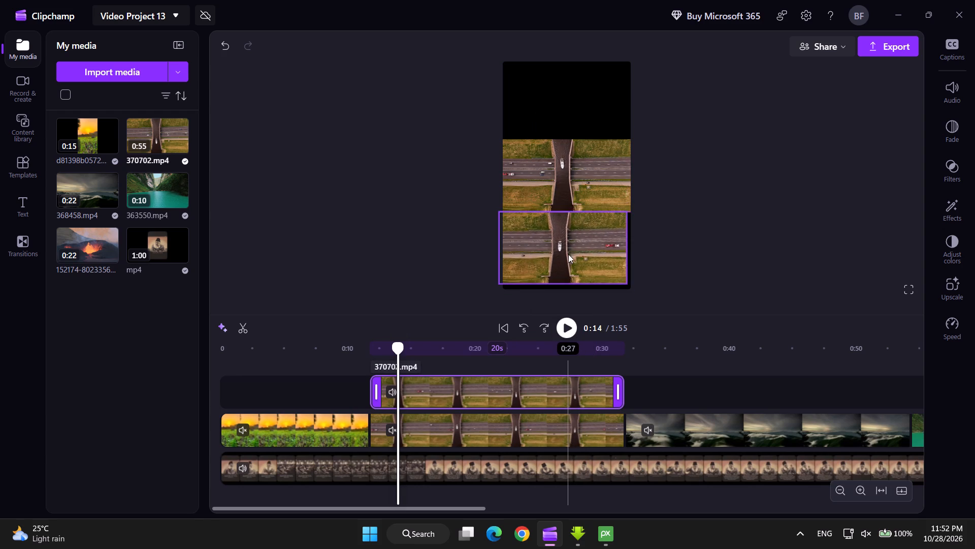
left_click_drag(568, 254, 569, 260)
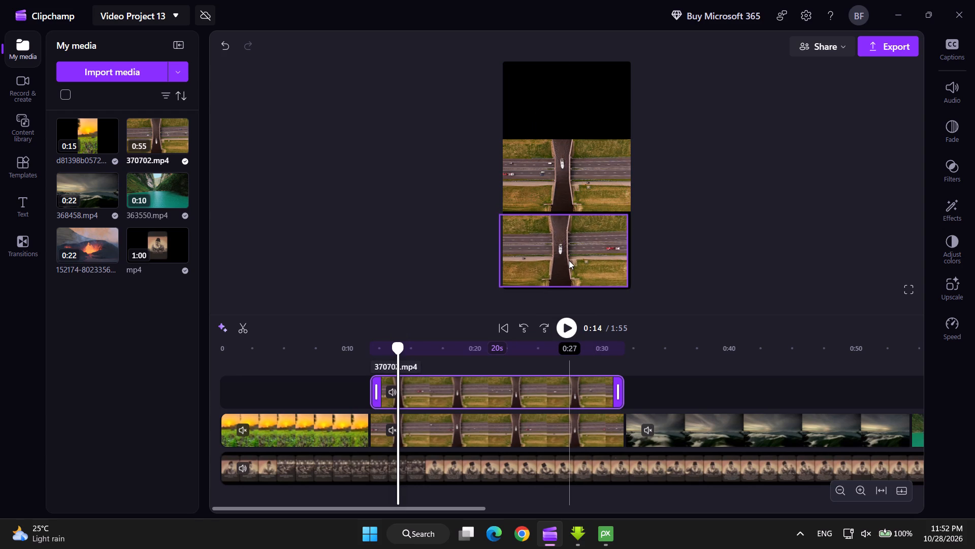
left_click_drag(569, 260, 571, 258)
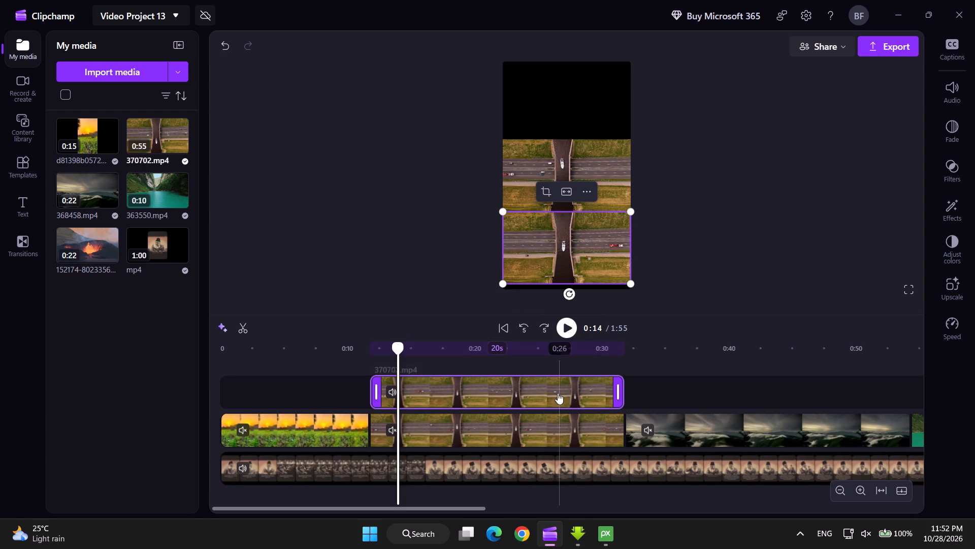
Play the two stacked 370702 pictures from 0:14 and pause at 0:19 to check how they look together.
left_click(568, 332)
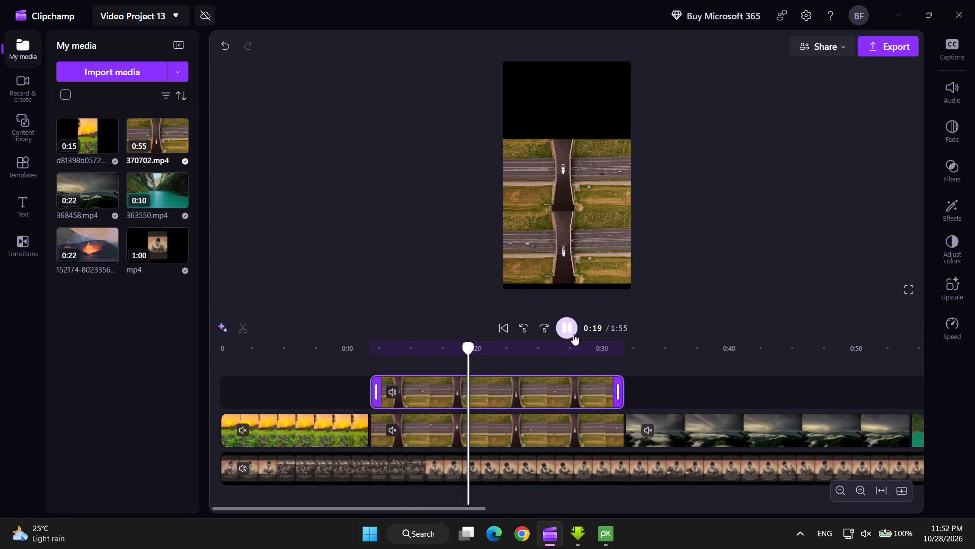
left_click(573, 334)
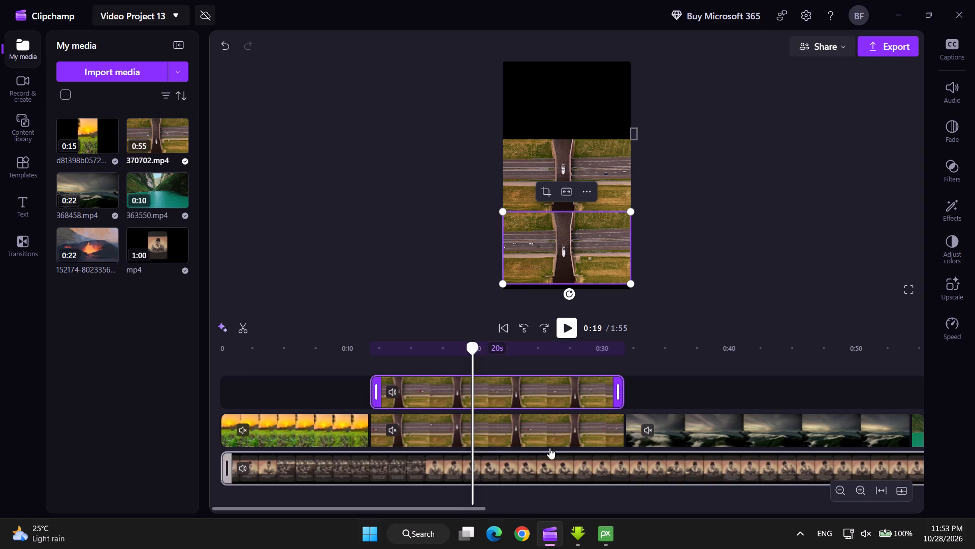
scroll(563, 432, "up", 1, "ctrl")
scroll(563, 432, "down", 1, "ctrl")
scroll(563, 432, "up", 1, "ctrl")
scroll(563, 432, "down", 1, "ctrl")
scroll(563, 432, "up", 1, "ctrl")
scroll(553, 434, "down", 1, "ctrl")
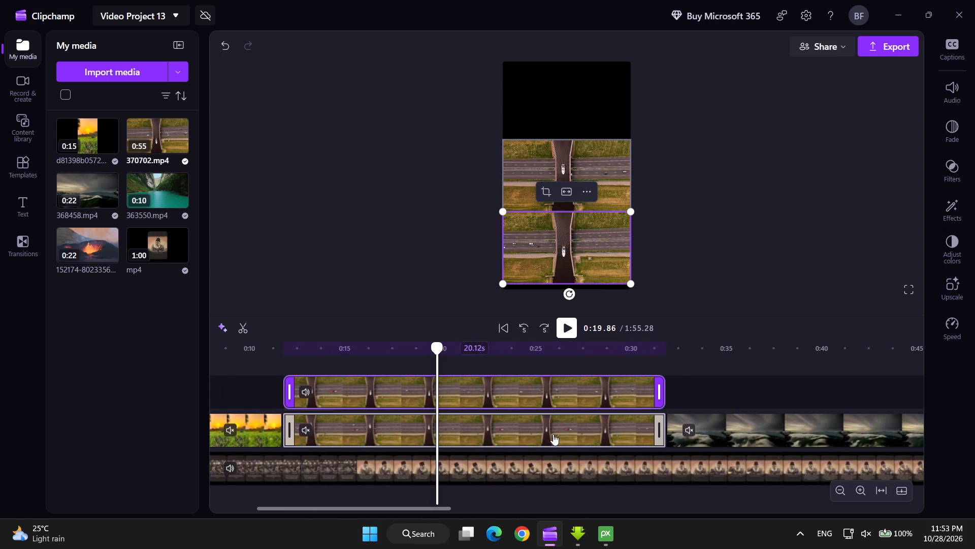
Move the remaining 370702 clip from after the mp4 clip to a new track beneath it.
scroll(553, 434, "down", 2, "ctrl")
scroll(531, 431, "up", 1, "ctrl")
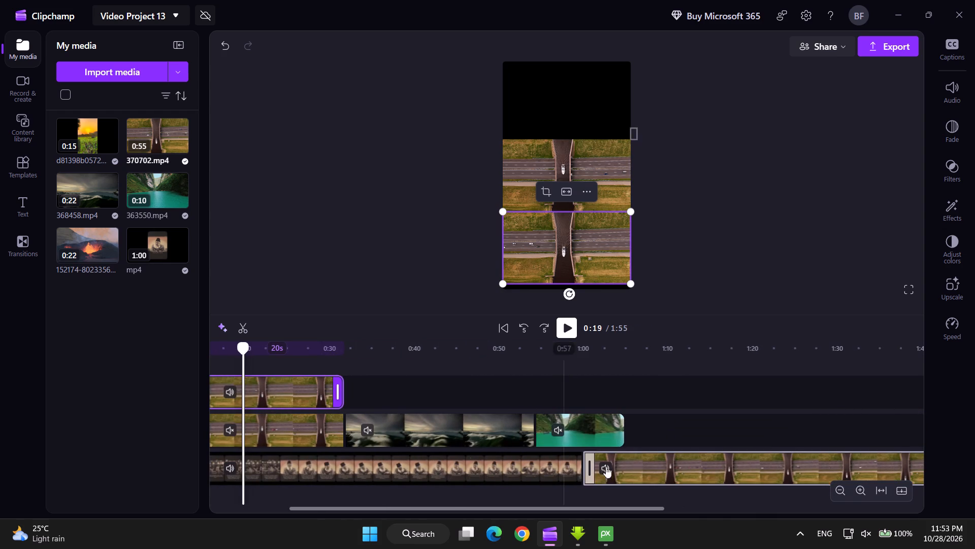
left_click_drag(652, 469, 309, 486)
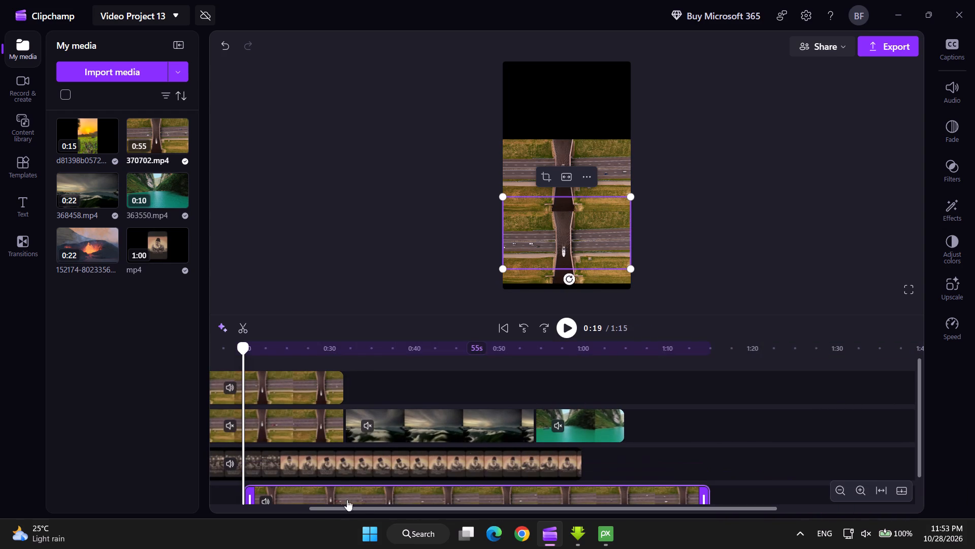
Trim the bottom-track 370702 clip to about 20 seconds and line it up with the other 370702 clips from 0:11.
left_click_drag(364, 506, 261, 495)
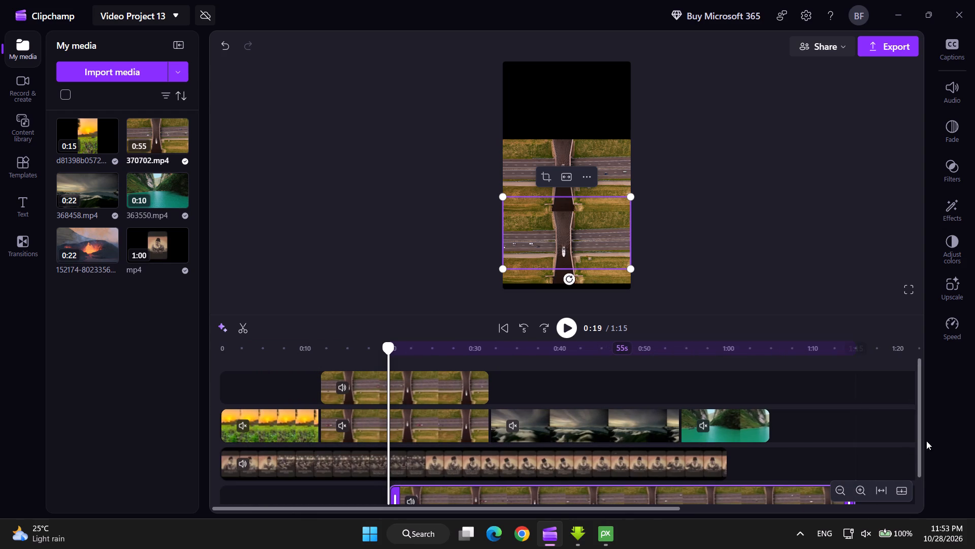
left_click_drag(919, 440, 916, 503)
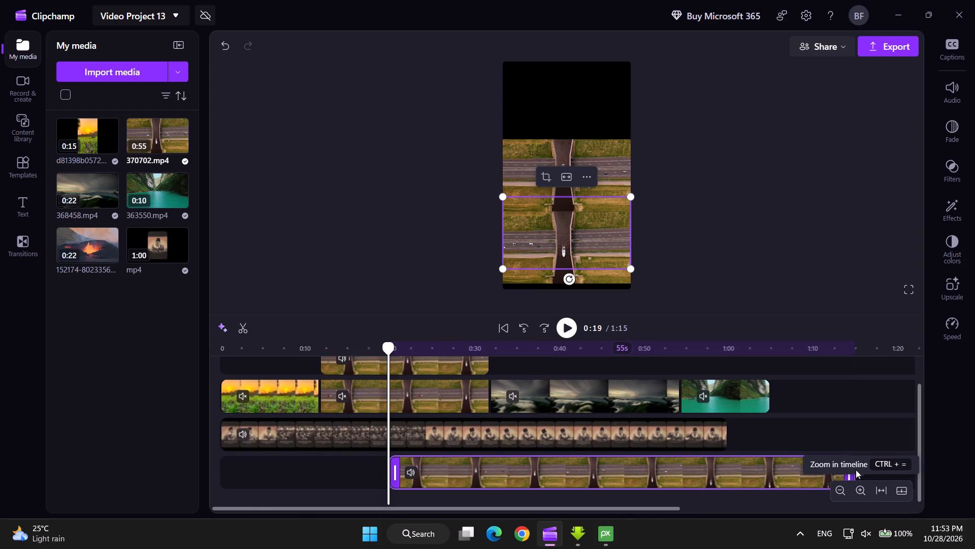
left_click_drag(848, 464, 722, 472)
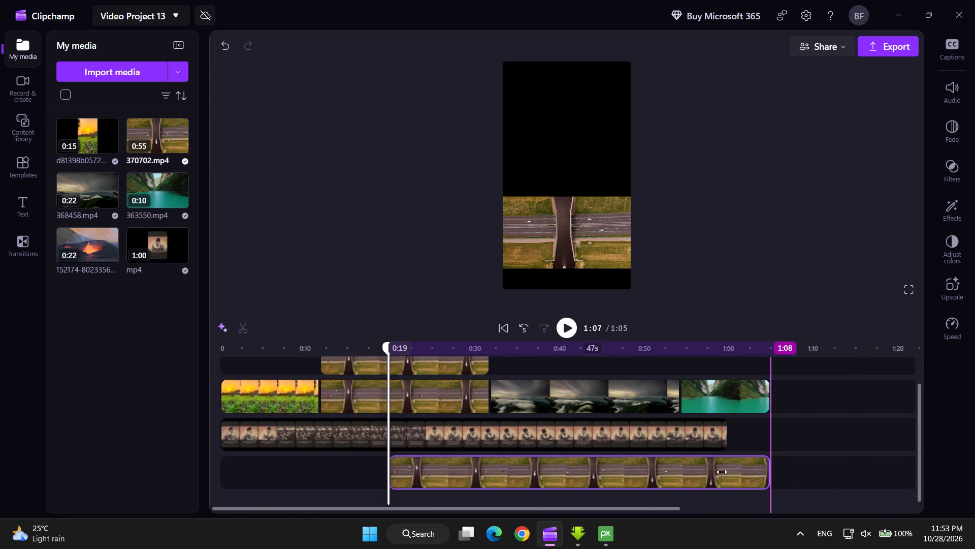
left_click_drag(722, 472, 515, 469)
left_click_drag(436, 475, 331, 472)
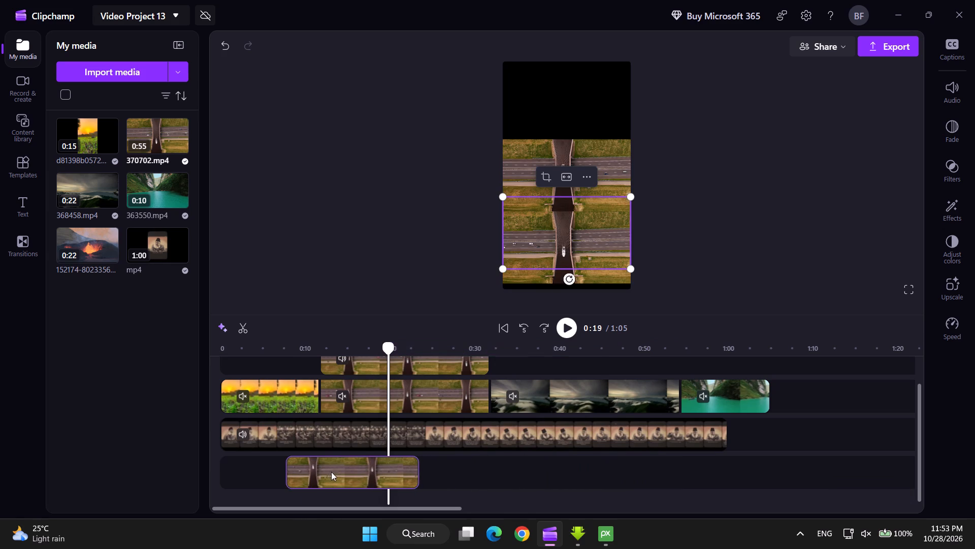
left_click_drag(331, 472, 367, 468)
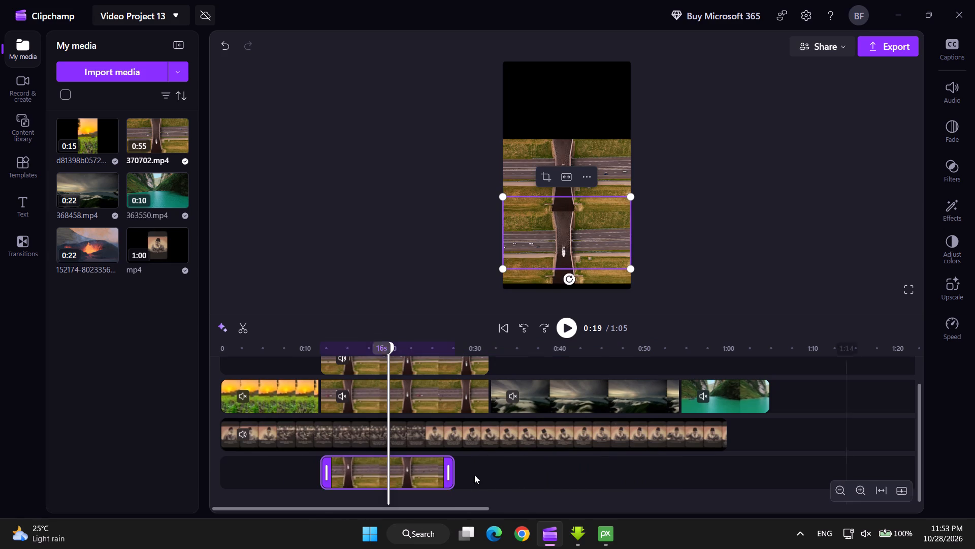
left_click_drag(449, 472, 490, 472)
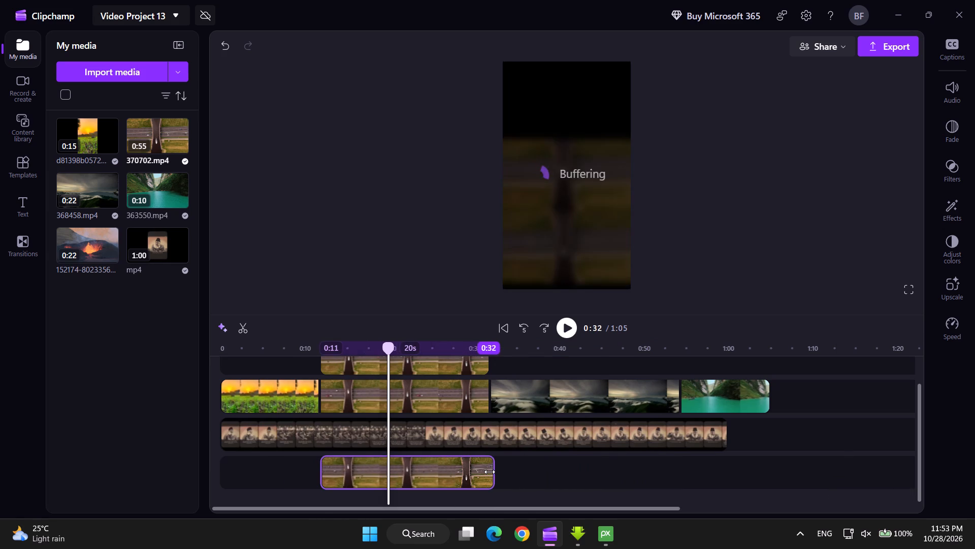
left_click_drag(490, 472, 490, 475)
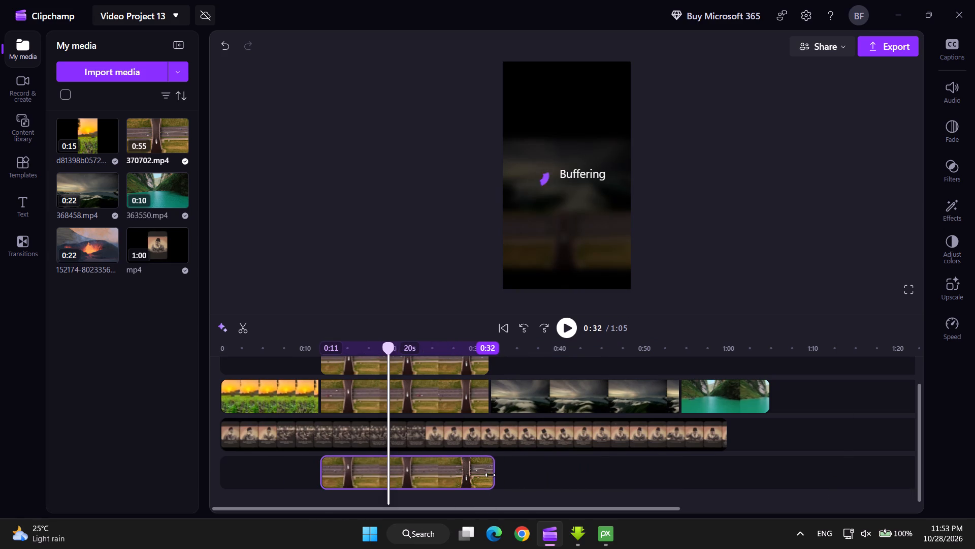
left_click_drag(490, 475, 485, 478)
left_click_drag(485, 478, 483, 478)
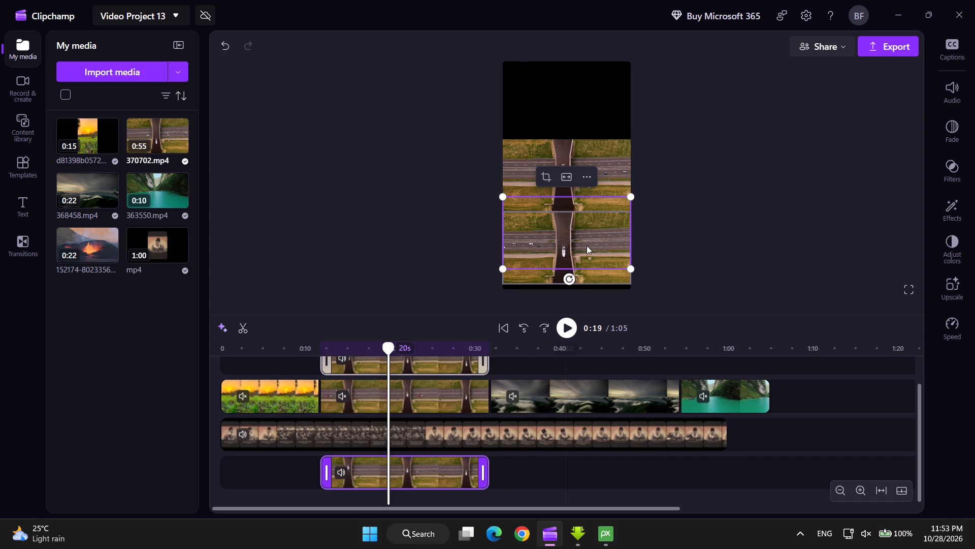
At 0:18, move the top-track 370702 copy's picture directly above the middle picture, aligned to the frame's sides.
left_click_drag(548, 506, 517, 505)
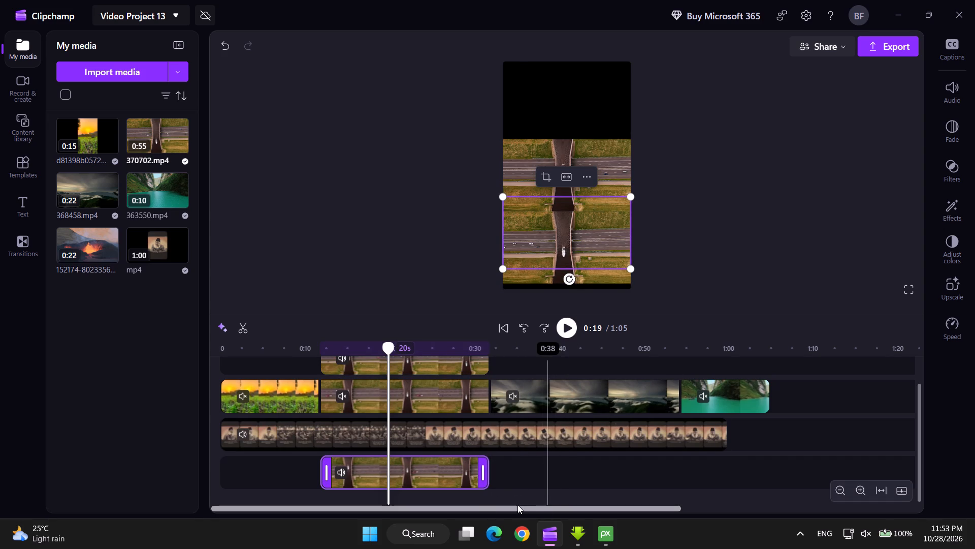
left_click_drag(517, 505, 481, 506)
left_click_drag(389, 346, 380, 347)
left_click_drag(568, 229, 561, 107)
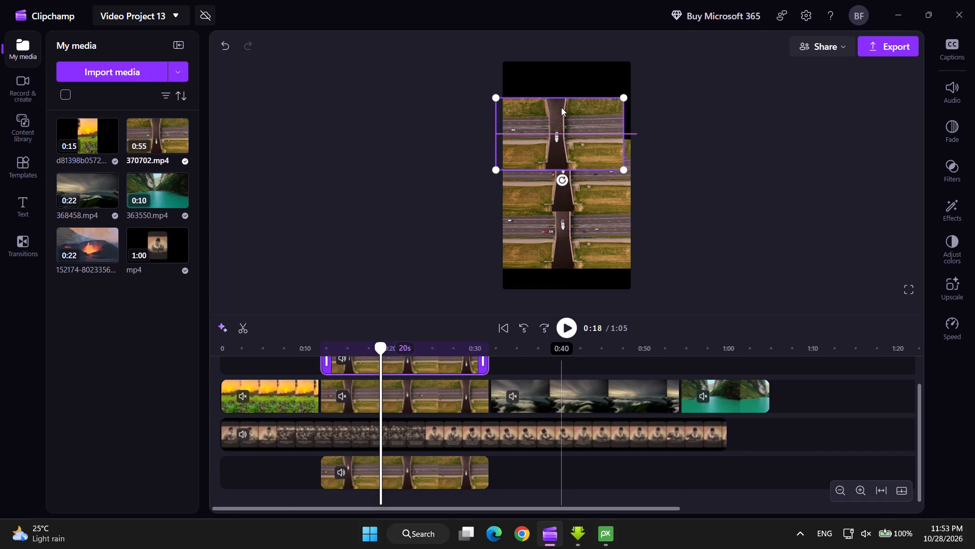
left_click_drag(561, 107, 567, 84)
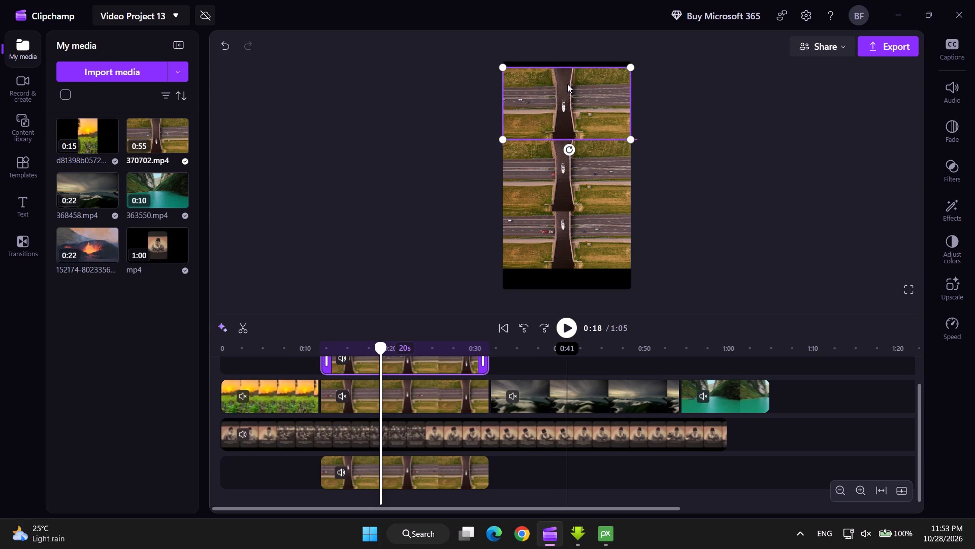
left_click_drag(567, 84, 567, 85)
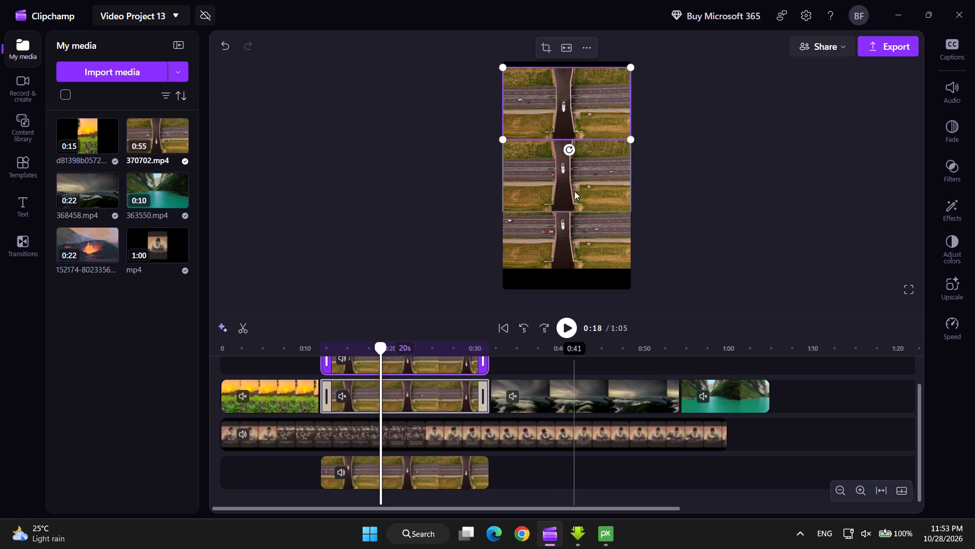
Move the bottom-track 370702 picture to the frame's bottom edge and shift the middle picture down to meet it.
left_click(565, 219)
left_click_drag(565, 226, 565, 242)
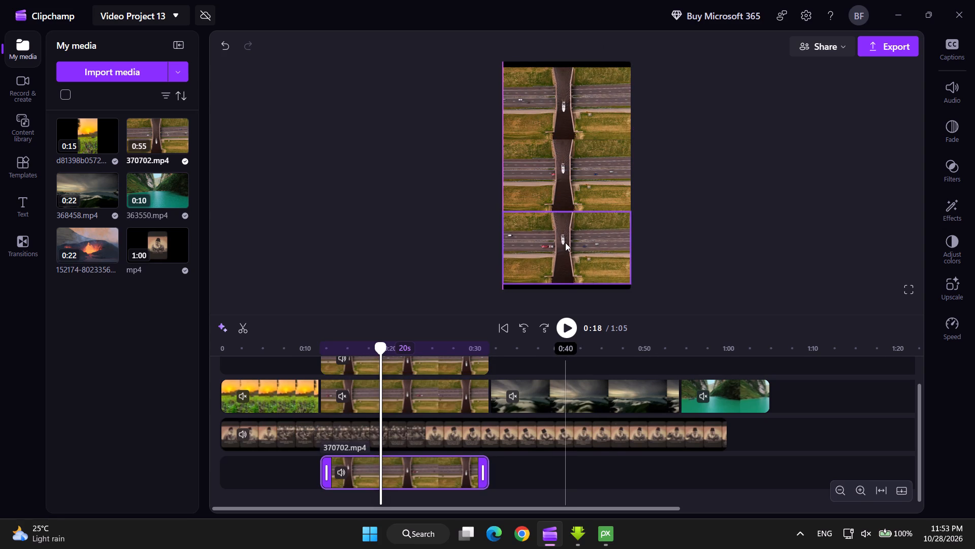
left_click_drag(565, 242, 564, 241)
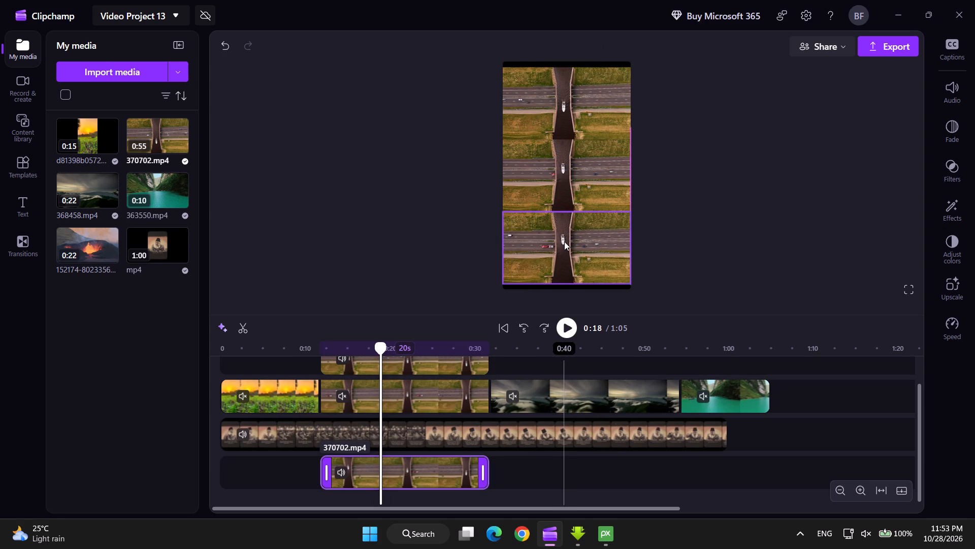
left_click_drag(564, 241, 564, 246)
left_click(563, 179)
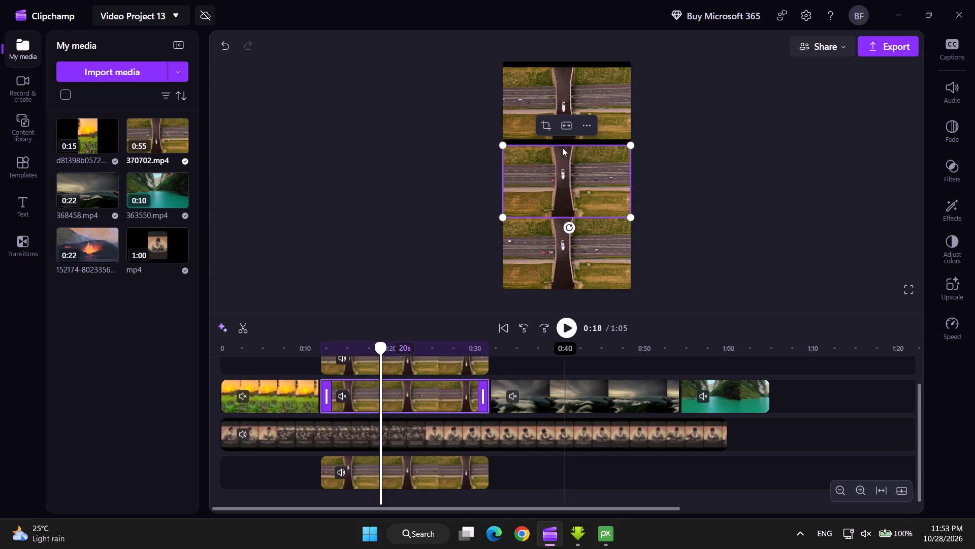
Enlarge the uppermost 370702 picture and position it to fill the space between the frame's top edge and the middle picture.
left_click(561, 102)
left_click_drag(561, 101, 561, 108)
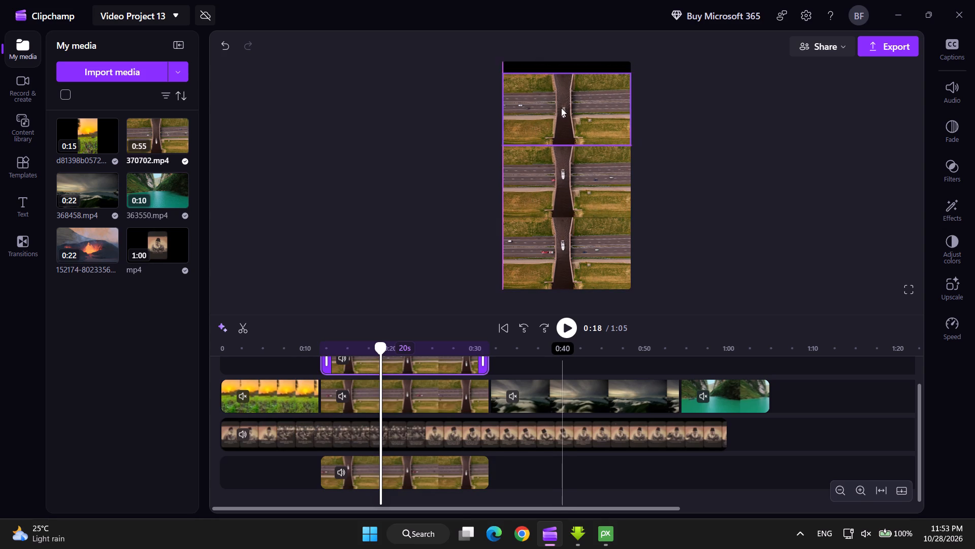
left_click_drag(561, 108, 560, 107)
left_click_drag(629, 73, 634, 66)
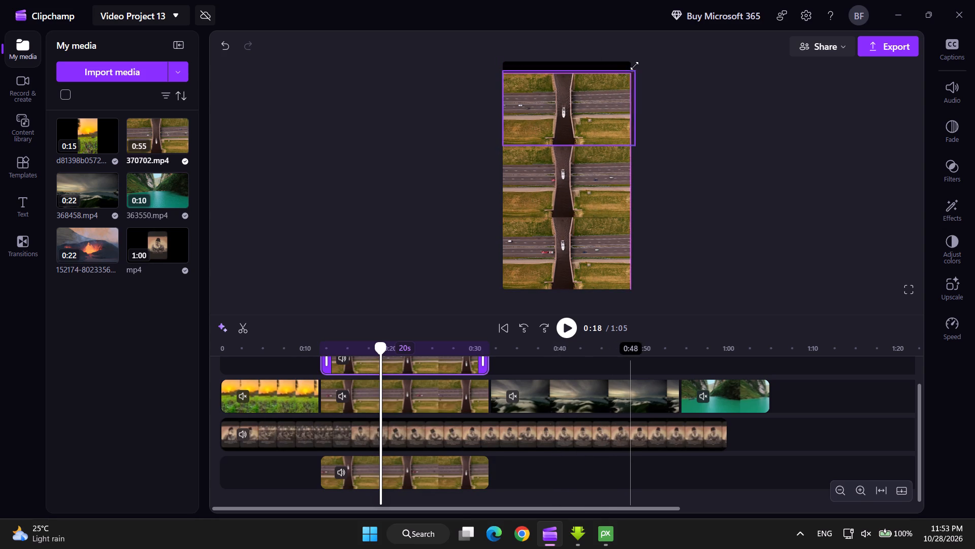
left_click_drag(634, 66, 635, 58)
left_click_drag(600, 85, 570, 71)
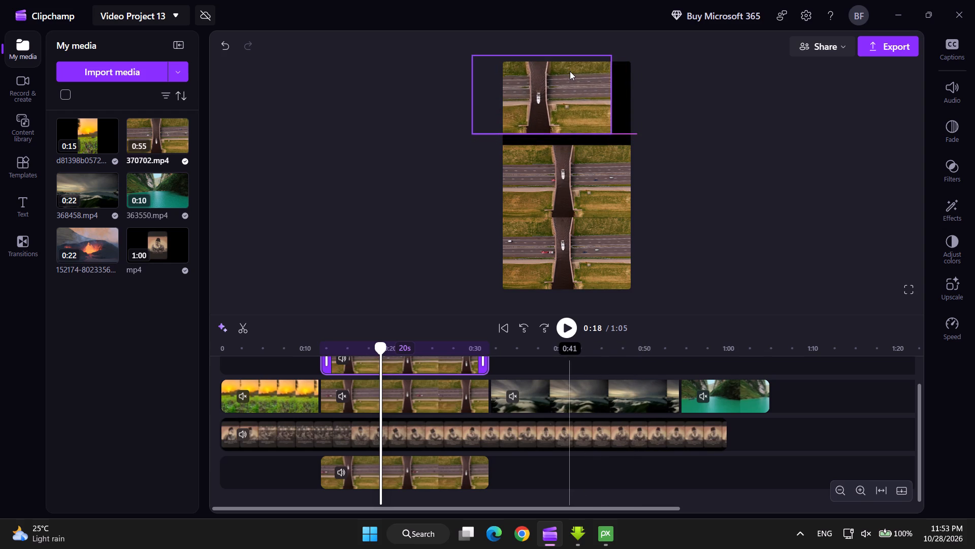
left_click_drag(570, 71, 569, 70)
left_click_drag(609, 126, 619, 133)
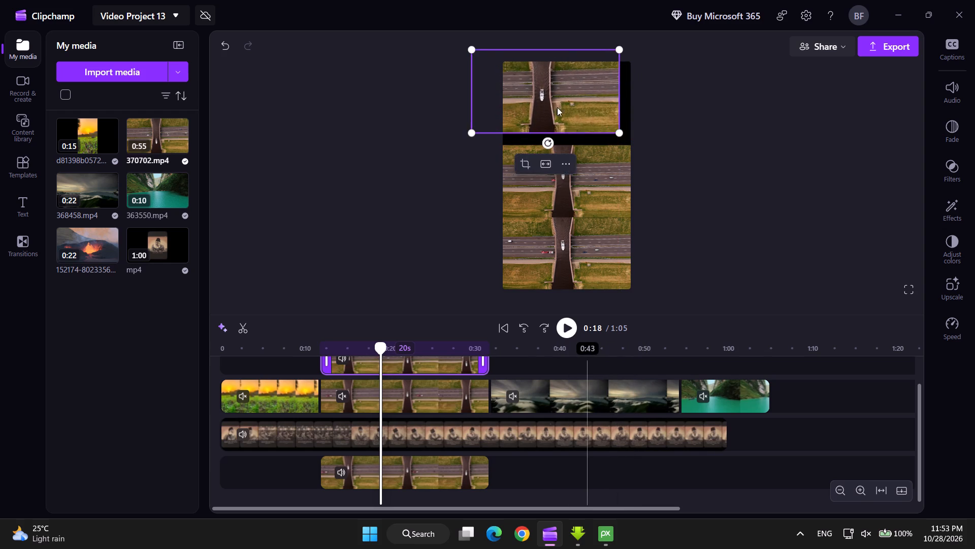
left_click_drag(545, 102, 568, 116)
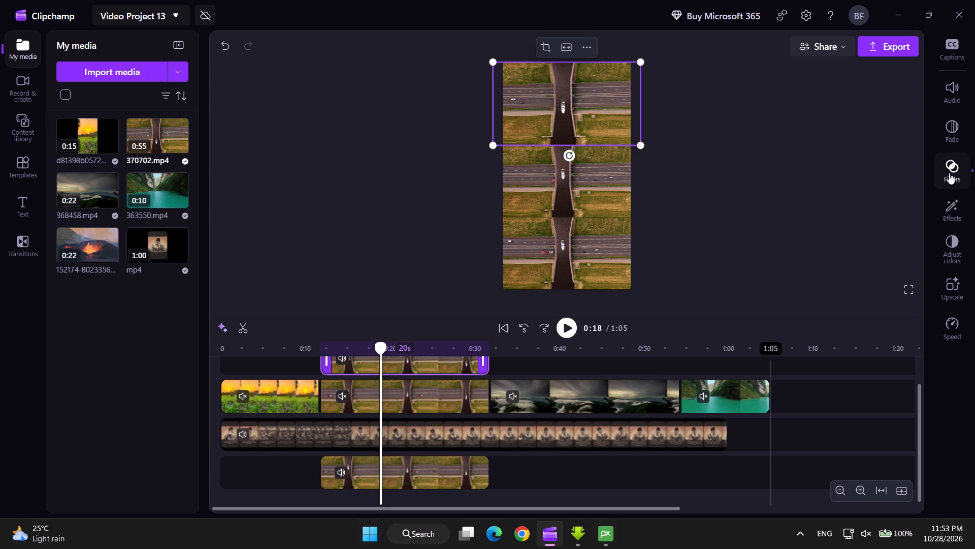
Search the filters for "blur".
left_click(949, 173)
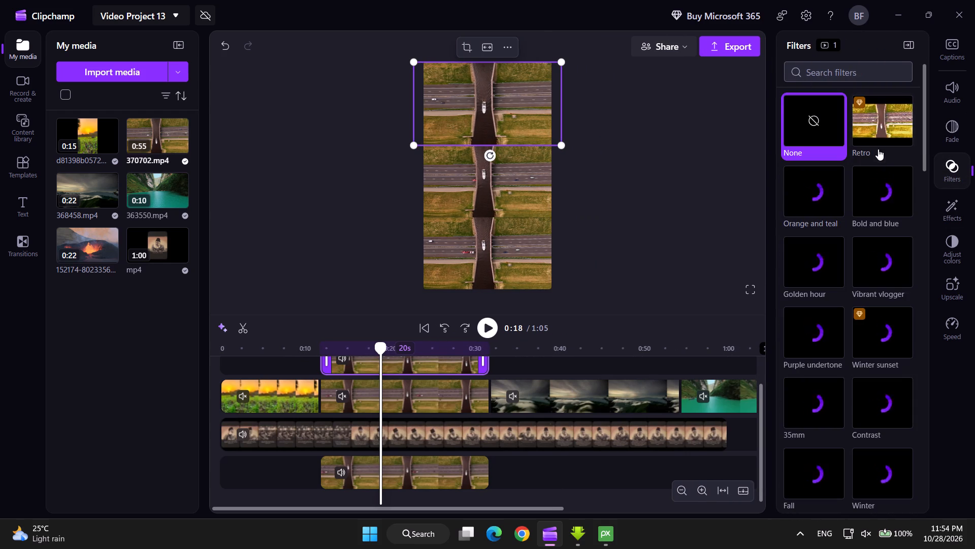
left_click(854, 77)
type("blur")
Find the Blur effect and apply it to the uppermost and lowermost 370702 pictures.
left_click(952, 206)
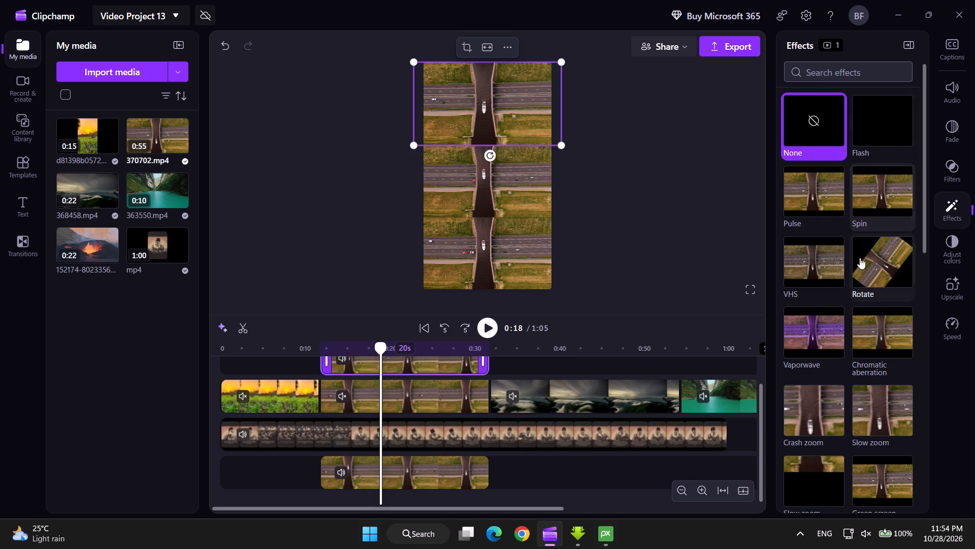
left_click(841, 80)
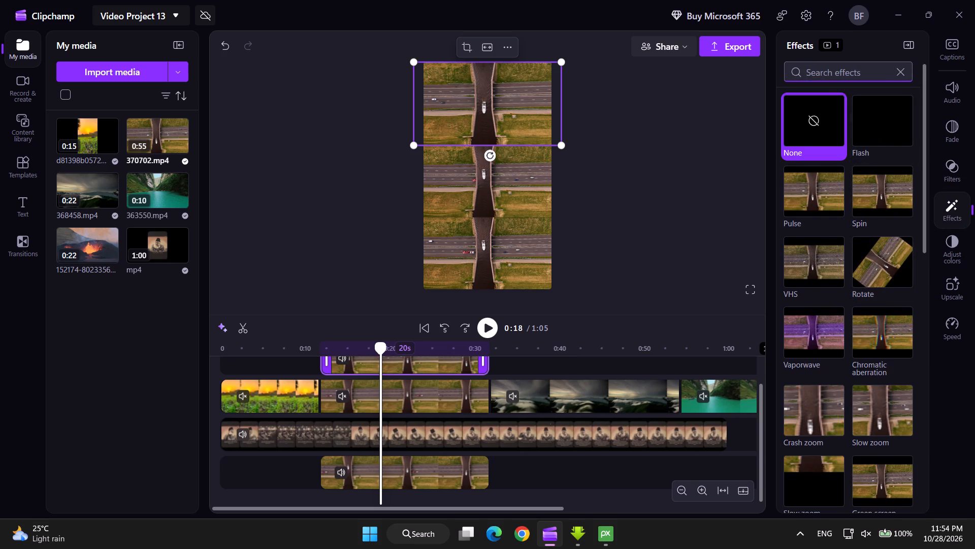
type("bll")
key("BackSpace")
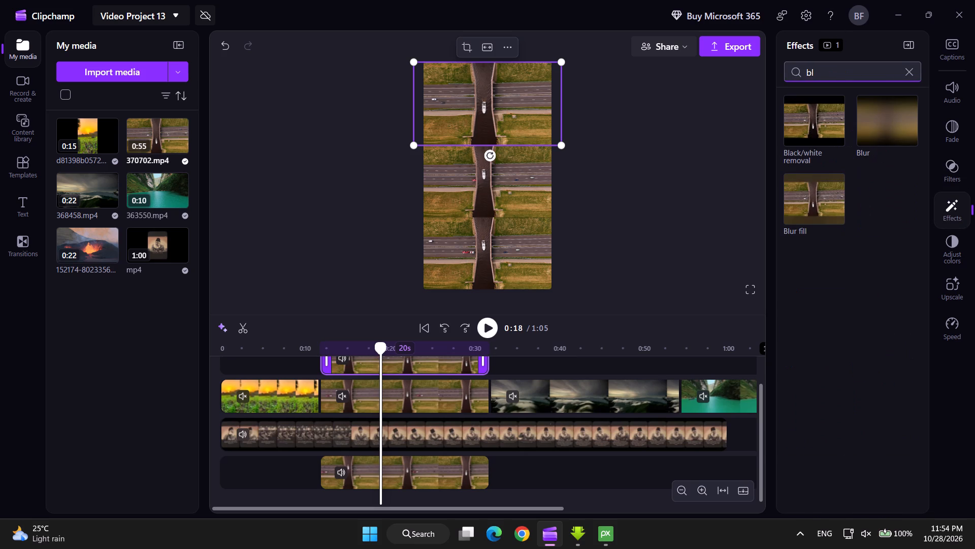
type("ur")
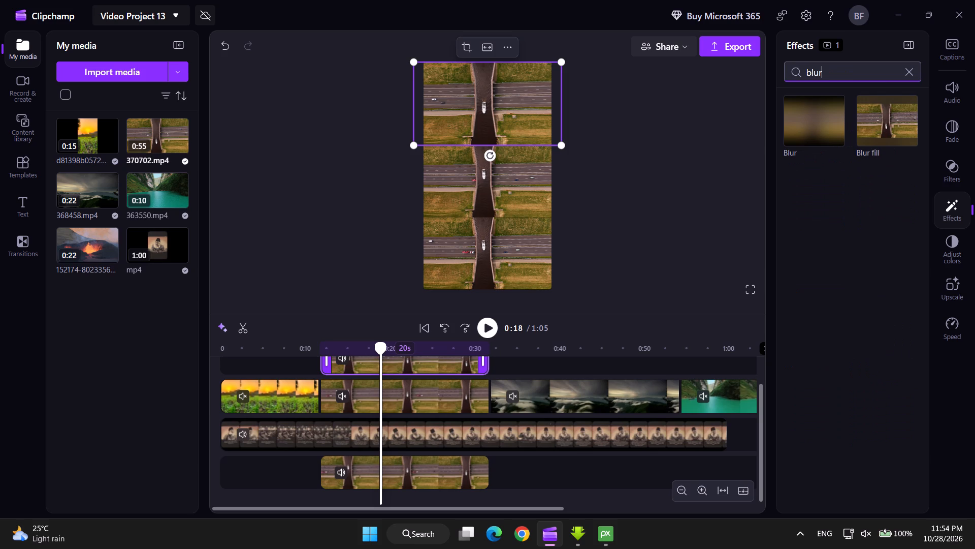
left_click(825, 123)
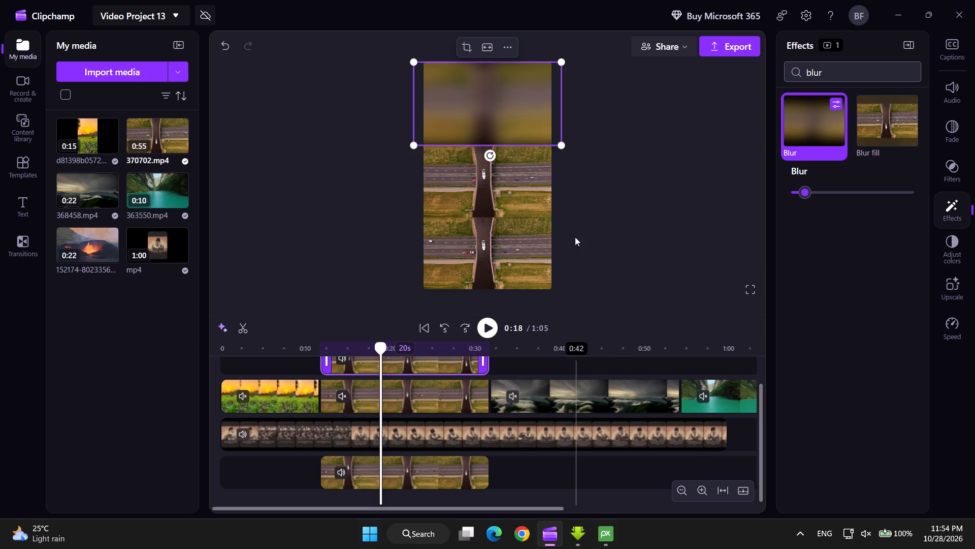
left_click(501, 270)
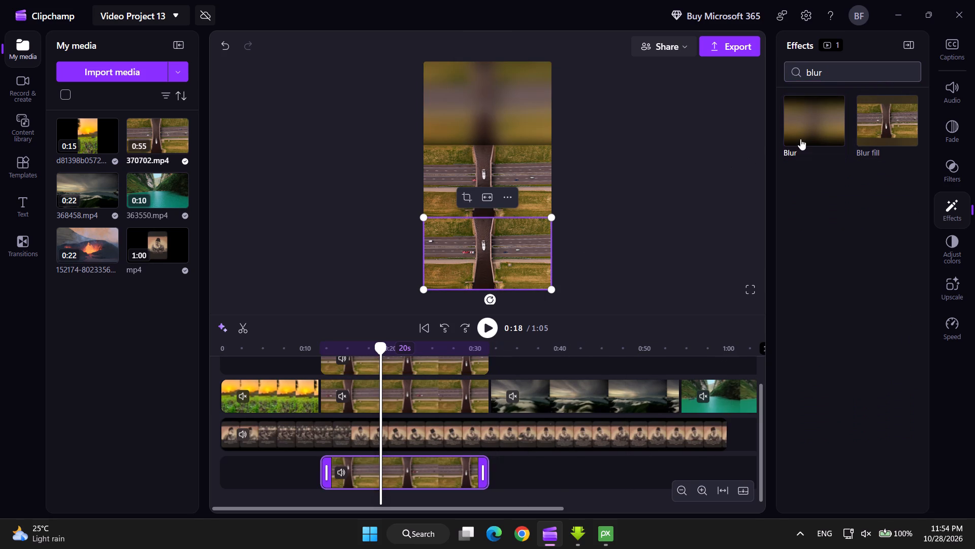
left_click(803, 137)
Move the middle 370702 picture up to the frame's vertical centre and enlarge it slightly beyond the frame's sides.
left_click(516, 179)
left_click_drag(516, 181, 514, 175)
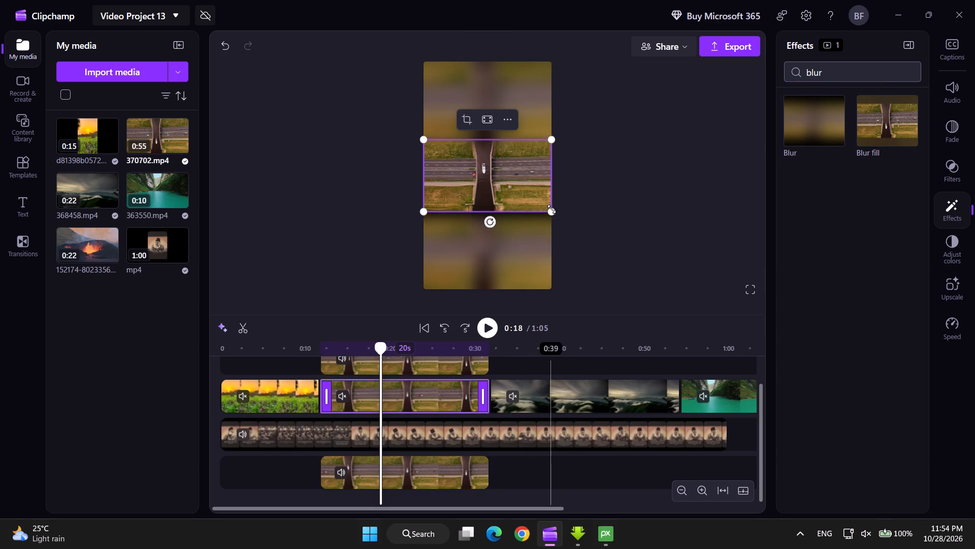
left_click_drag(551, 209, 556, 217)
left_click(507, 190)
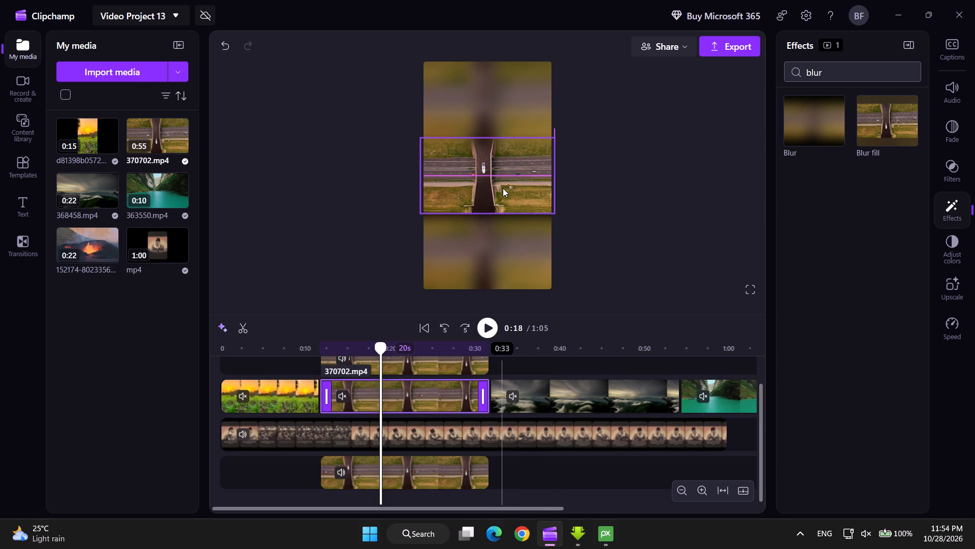
left_click(593, 171)
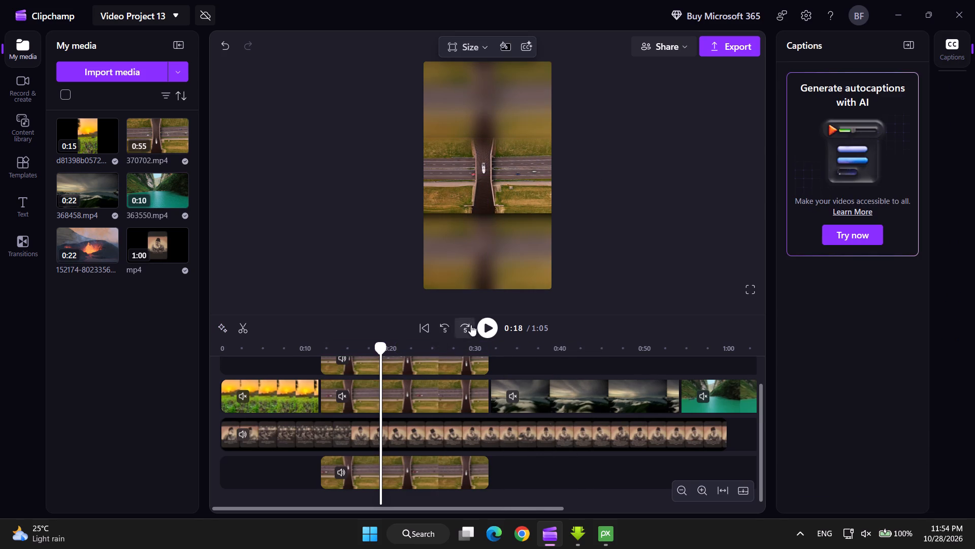
Play the video from 0:18 and pause at 0:21 to check the blurred stacked layout.
left_click(490, 323)
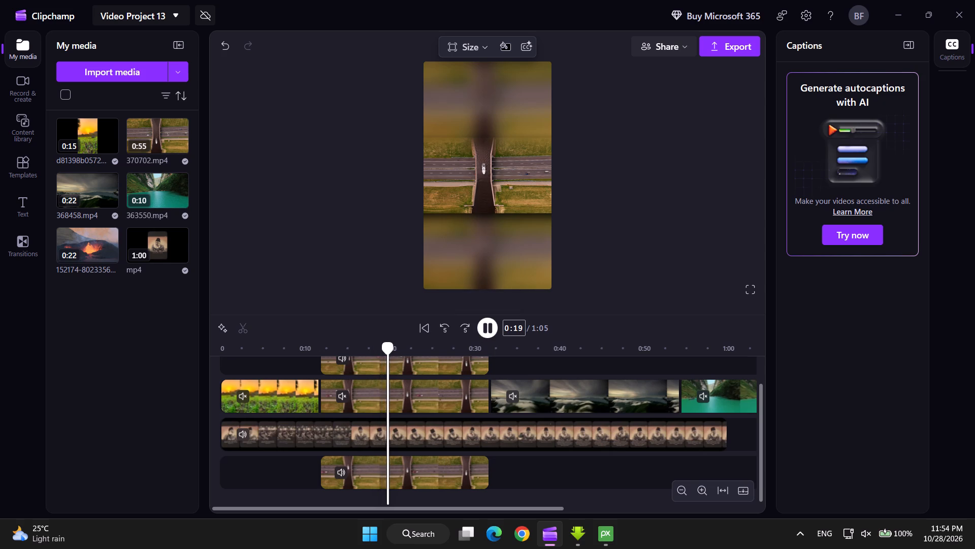
left_click(491, 329)
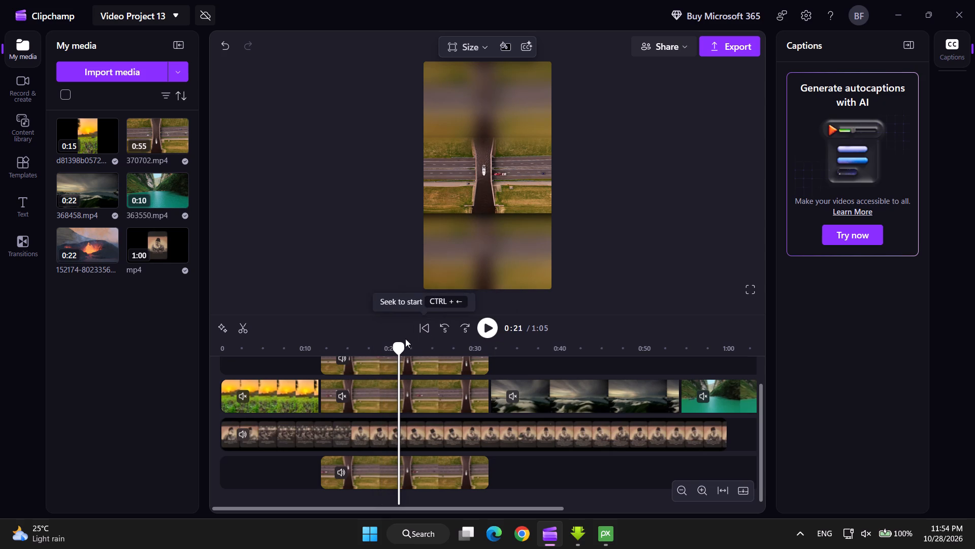
Turn on the performance overlay and play the video full screen from 0:00.
left_click_drag(393, 345, 180, 348)
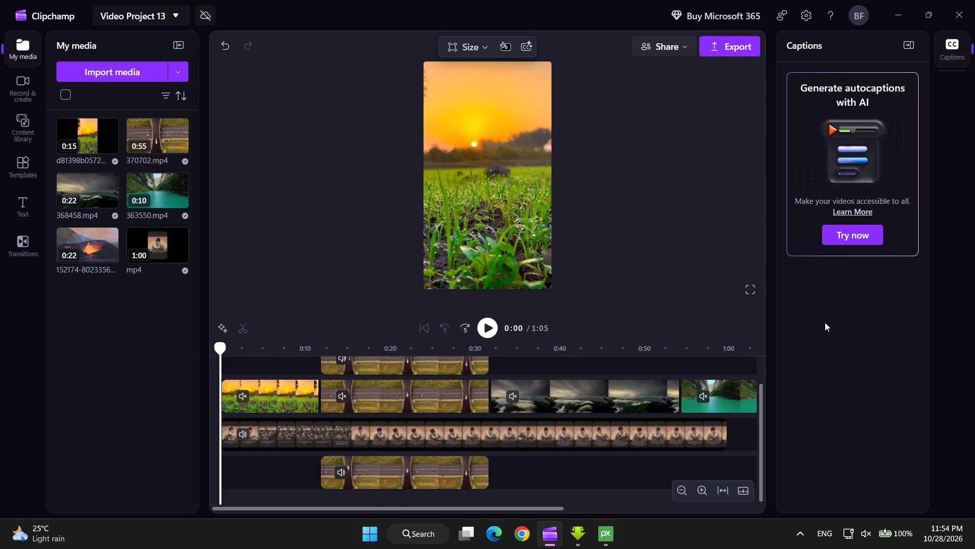
key("alt+r")
left_click(708, 201)
key("alt+r")
left_click(752, 296)
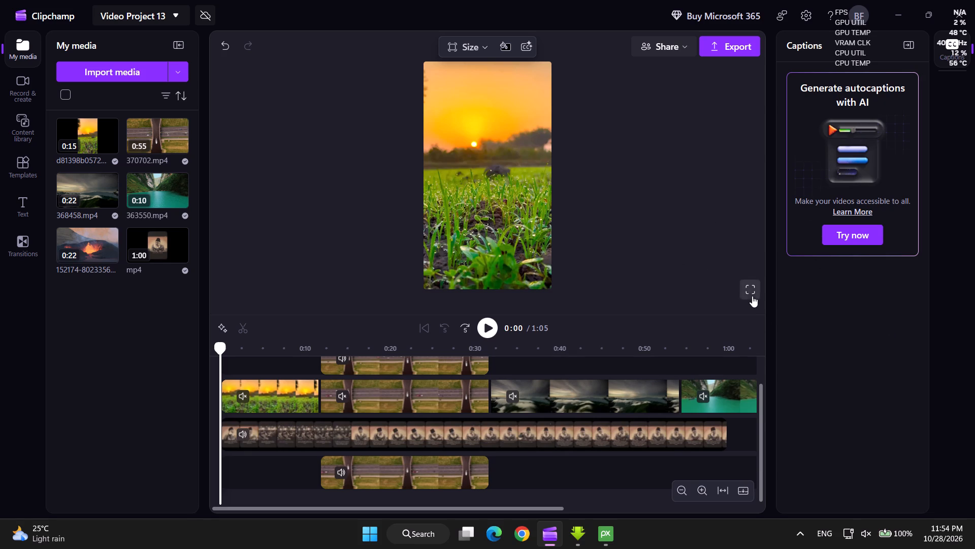
left_click(112, 499)
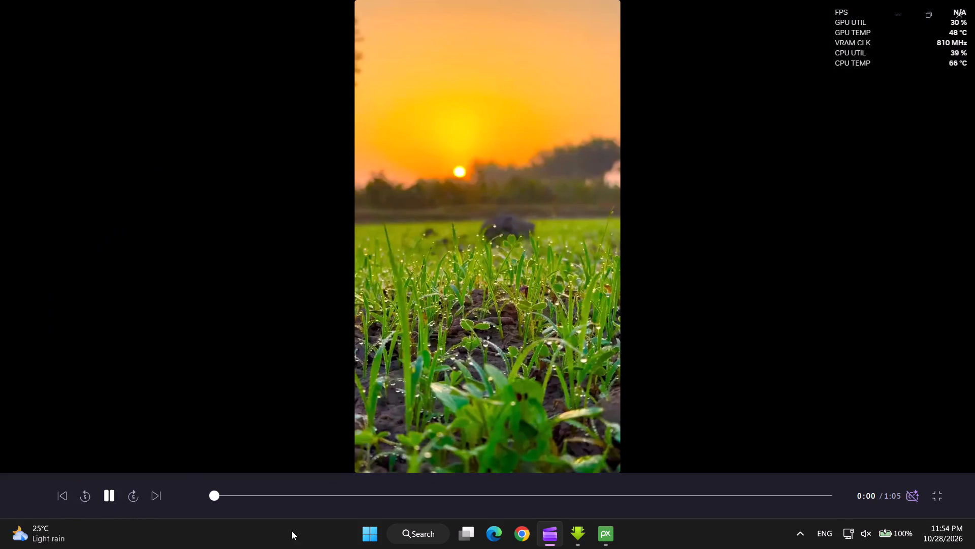
Unmute the system sound and raise its volume to most of the range while the preview plays.
left_click(850, 535)
left_click(841, 462)
left_click(858, 461)
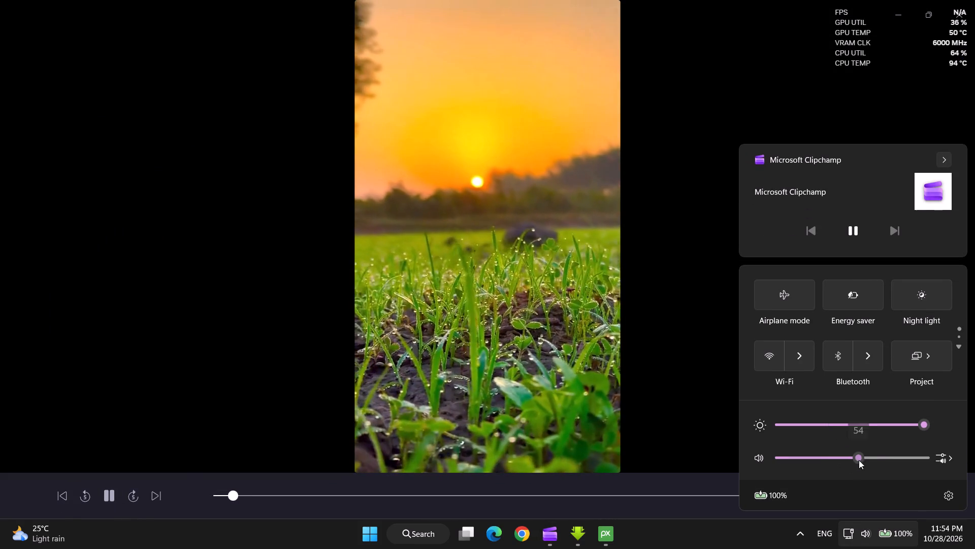
left_click_drag(880, 457, 905, 461)
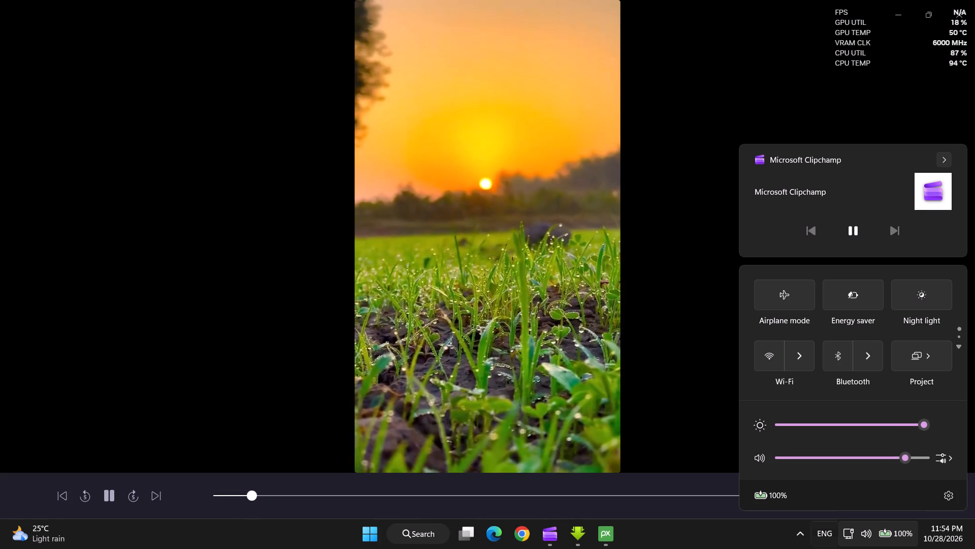
left_click(740, 533)
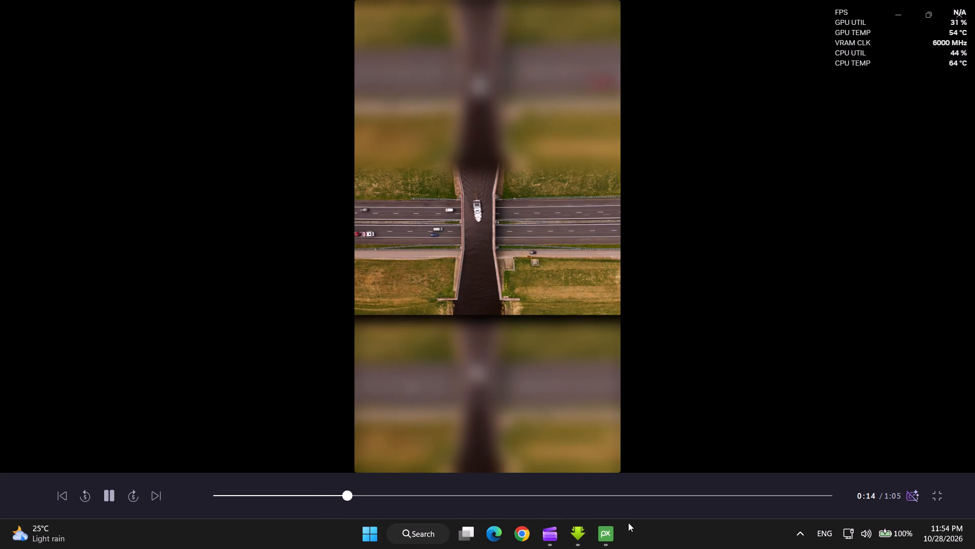
Pause the full-screen preview at 0:15 and return to the editor.
left_click(114, 495)
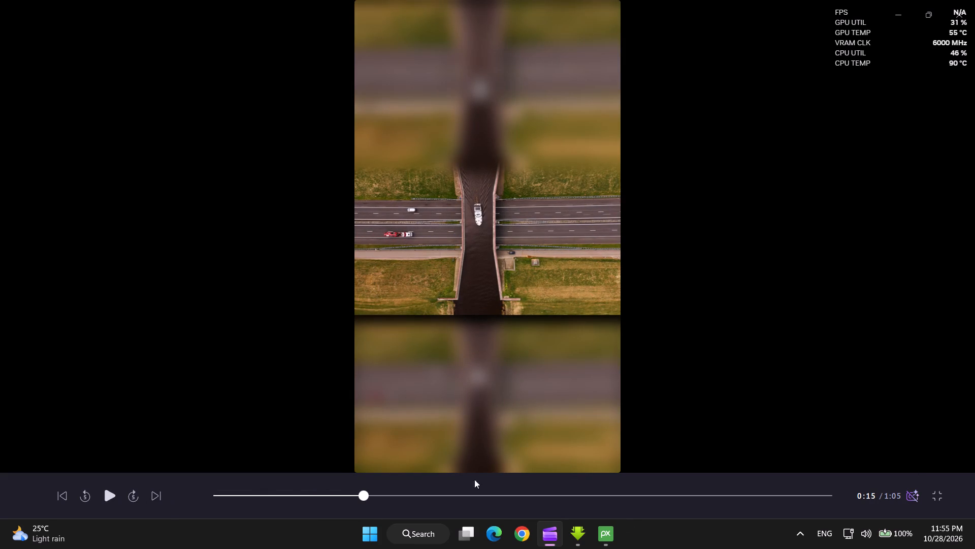
left_click(941, 497)
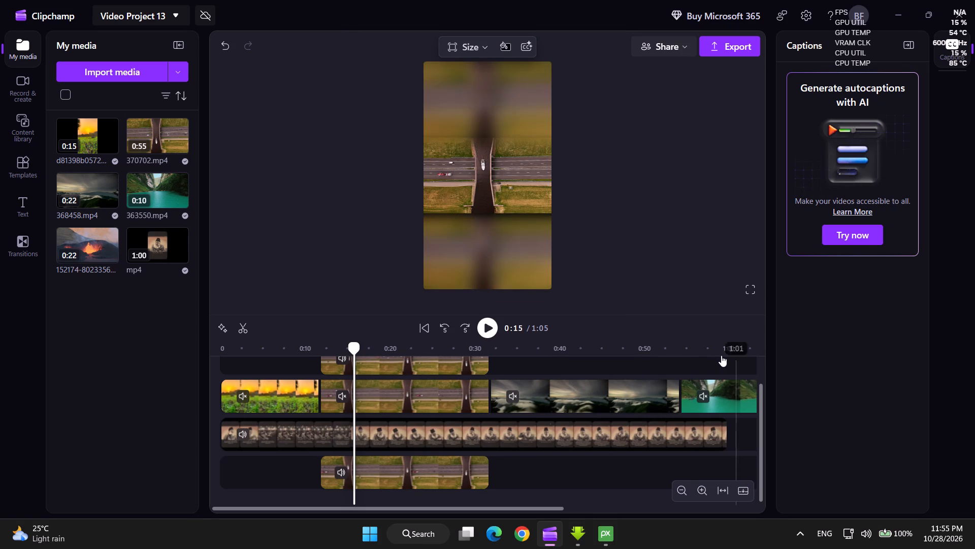
Move the uppermost blurred 370702 picture slightly up so it stops covering the top of the sharp centre picture.
left_click(491, 255)
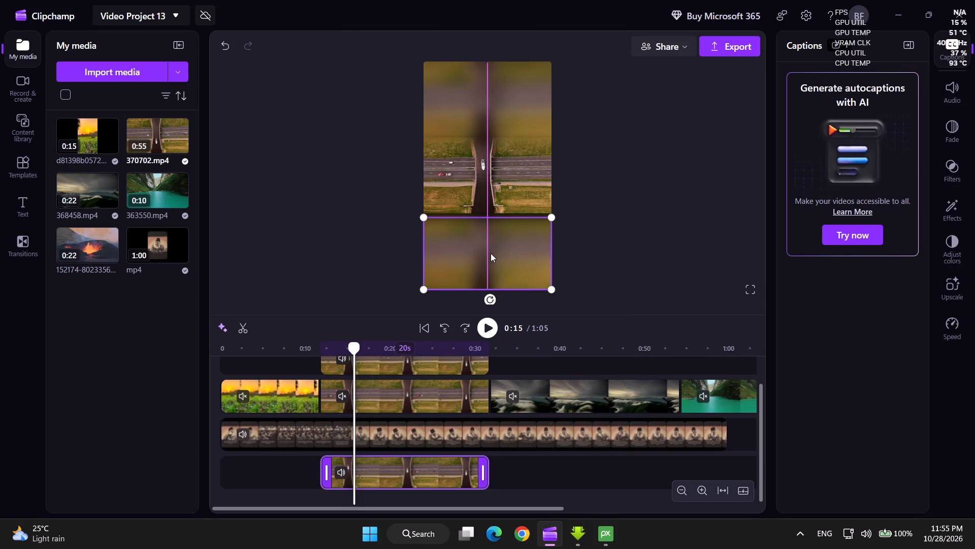
left_click_drag(491, 119, 490, 106)
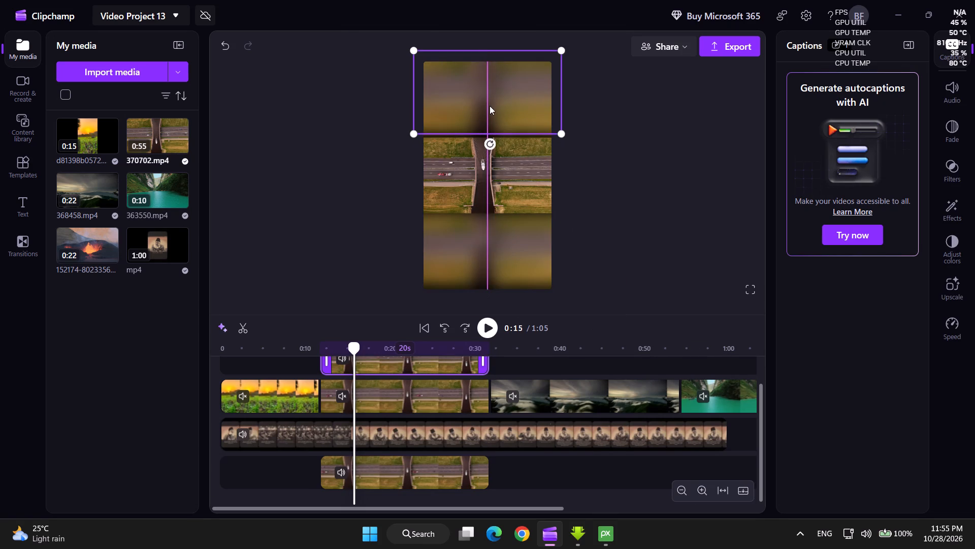
left_click_drag(490, 106, 490, 111)
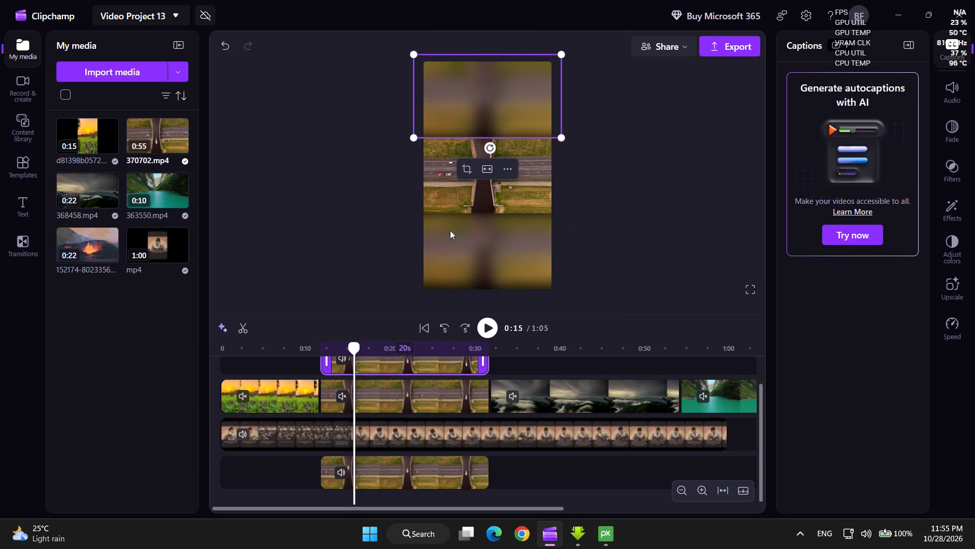
Play the video full screen from 0:11 to 0:21 to check the stacked 370702 layout, then return to the editor.
left_click(752, 288)
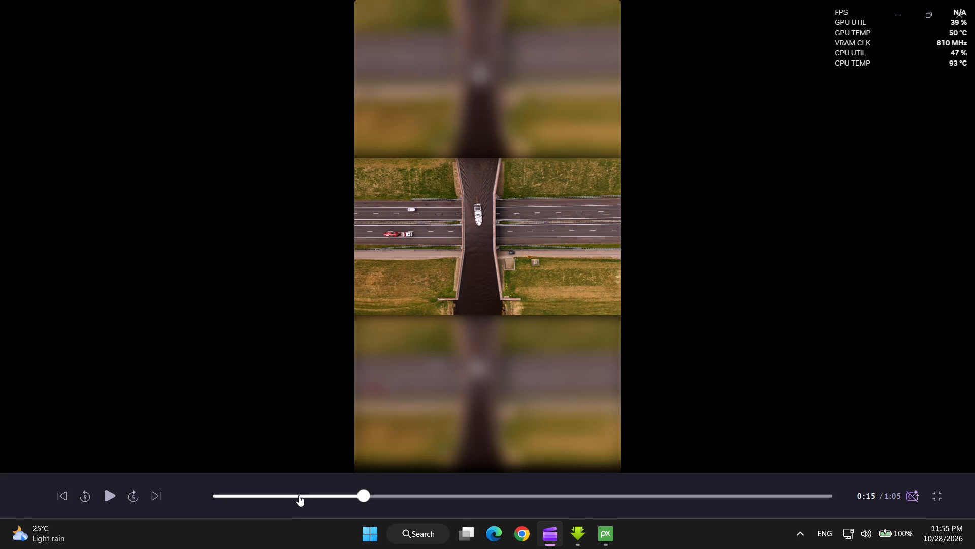
left_click(326, 494)
left_click(108, 495)
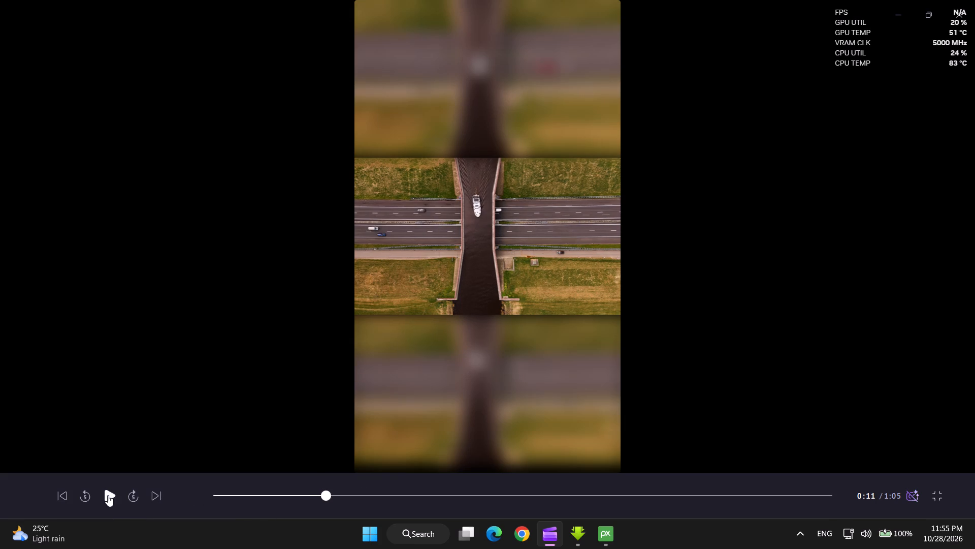
left_click(746, 390)
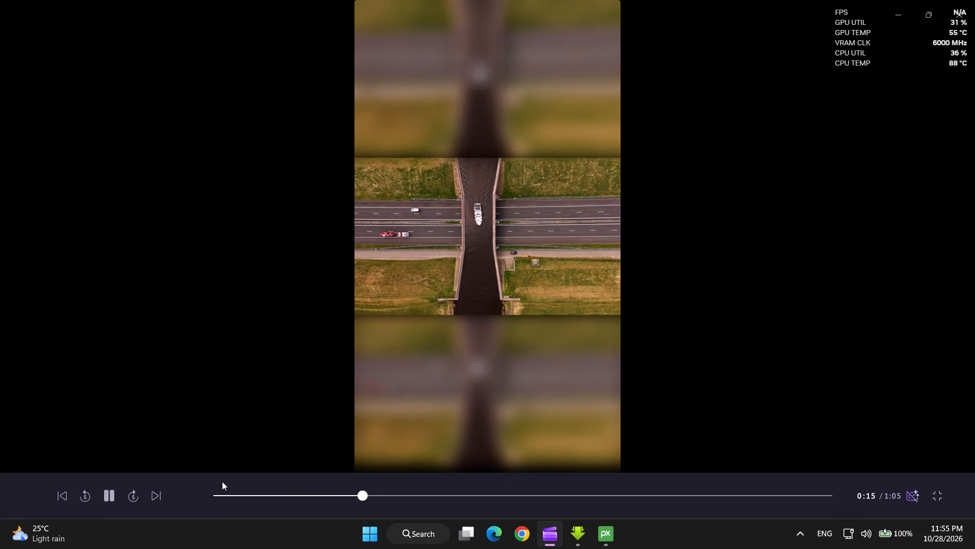
left_click(105, 504)
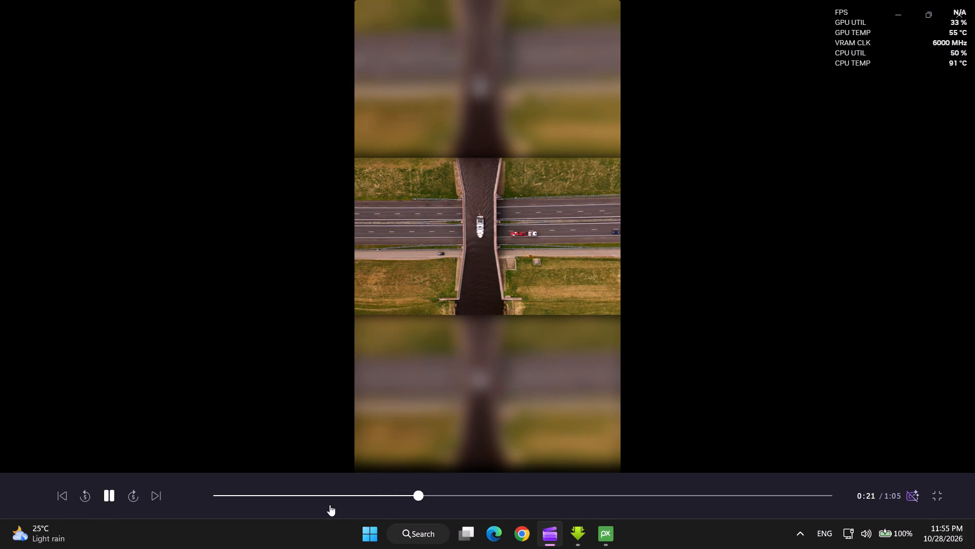
left_click(939, 495)
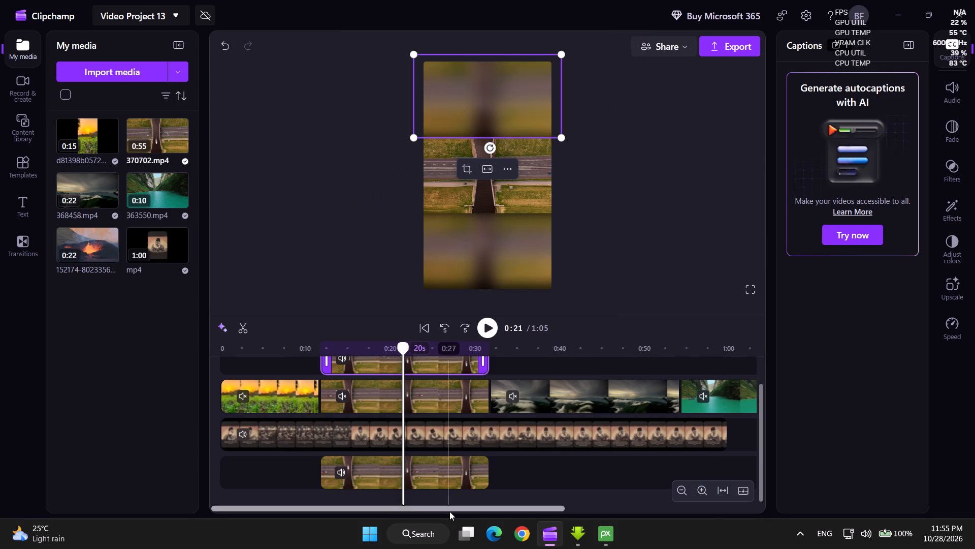
Add two copies of 368458.mp4 on the top and bottom tracks, each starting right after the 370702 copy and aligned with the original 368458 clip.
left_click_drag(449, 510, 541, 508)
left_click(593, 409)
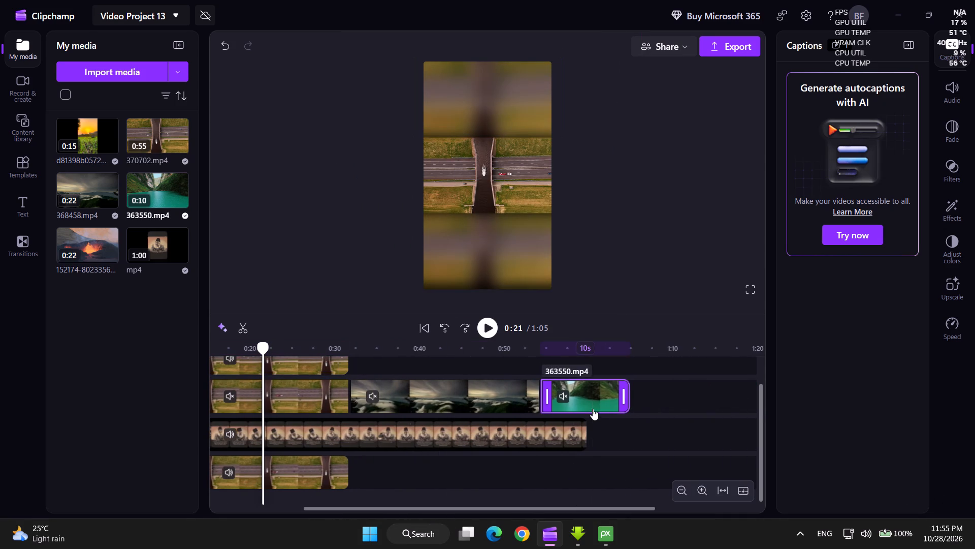
left_click(482, 391)
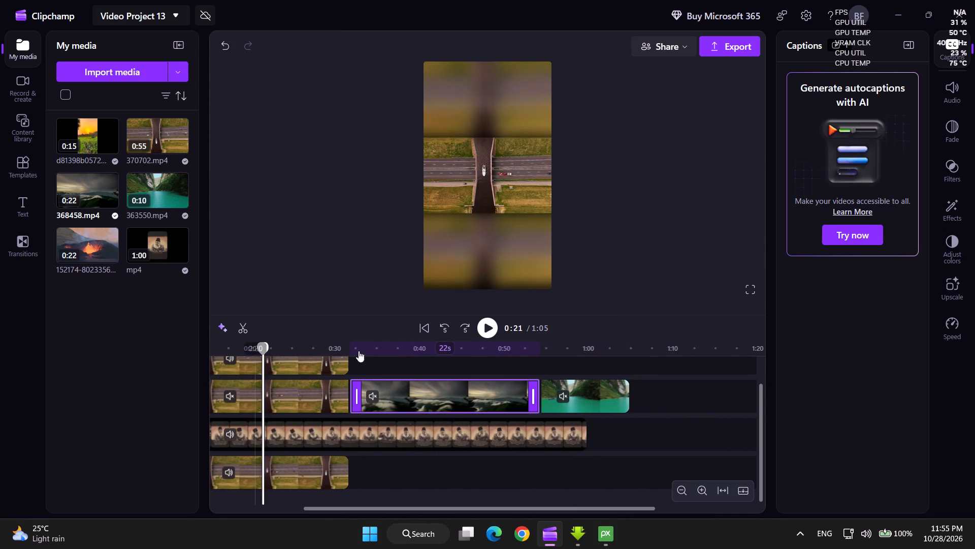
left_click(378, 346)
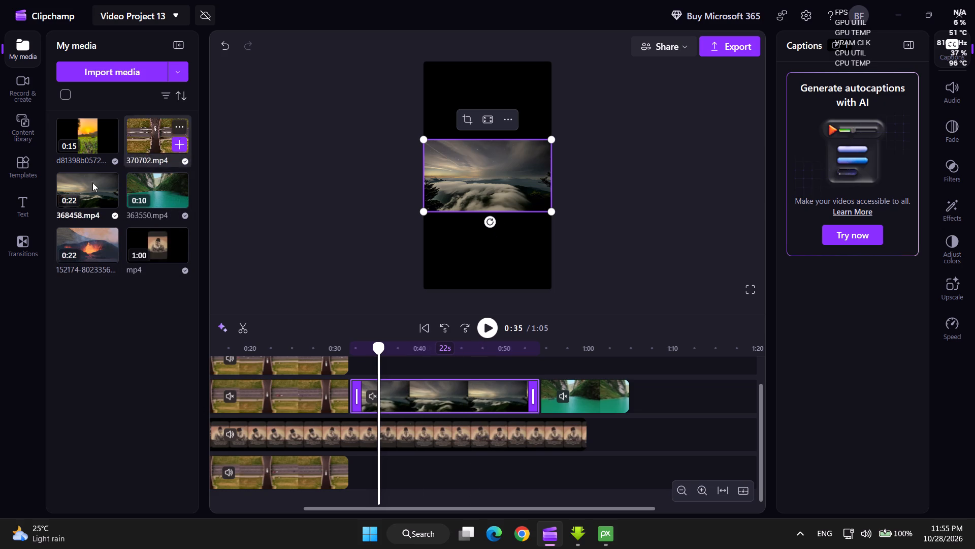
left_click(116, 202)
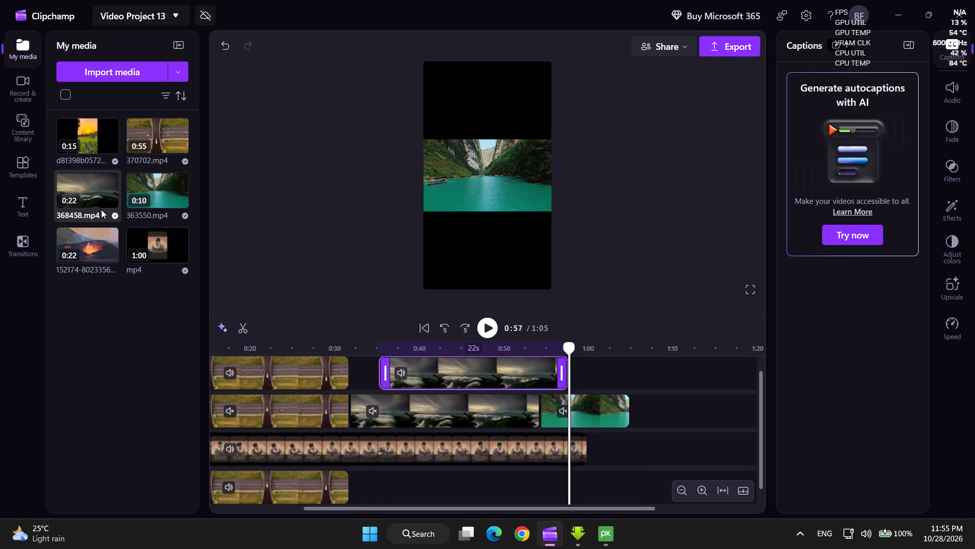
left_click(107, 199)
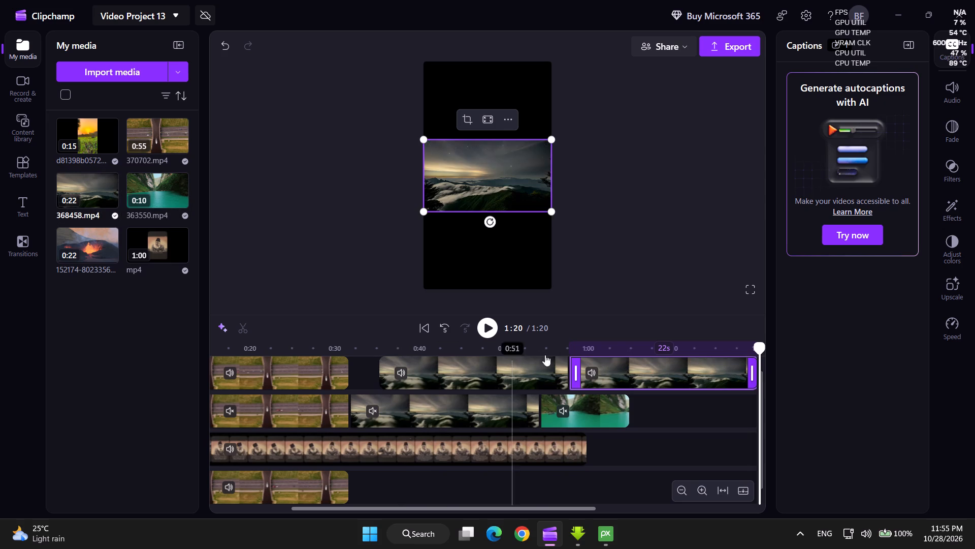
left_click_drag(649, 380, 429, 486)
left_click_drag(435, 360, 402, 374)
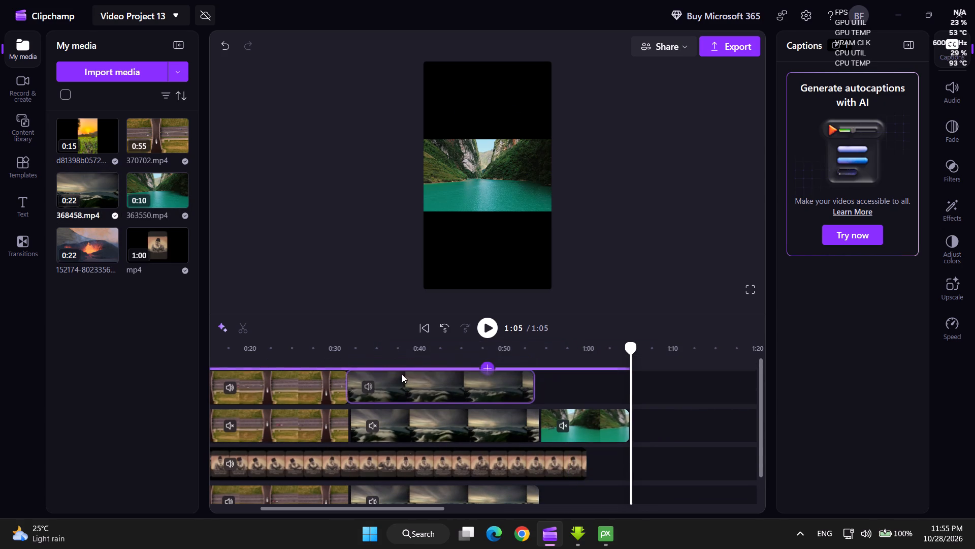
left_click_drag(402, 374, 399, 383)
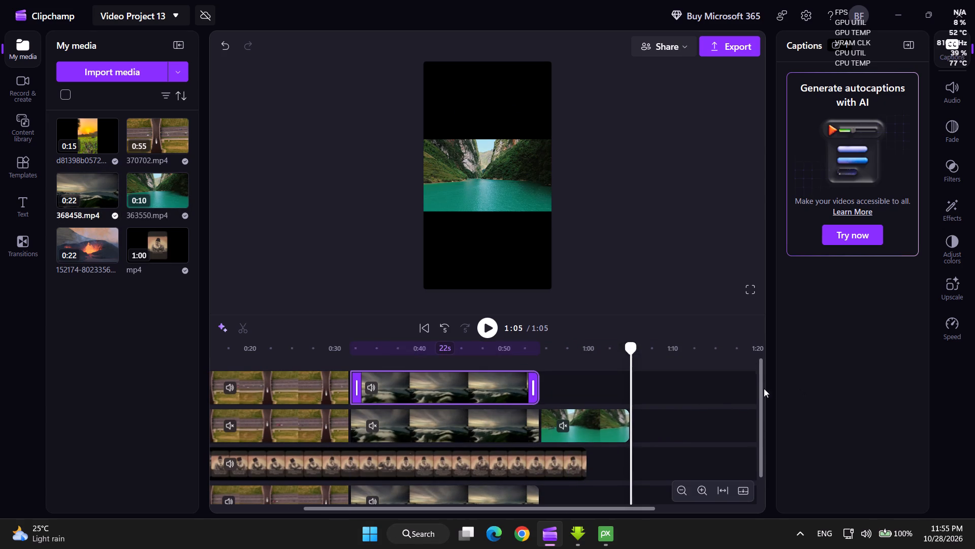
At 0:35, move the top track's 368458 picture down to the frame's bottom edge, keeping it horizontally centred.
left_click(755, 392)
left_click_drag(760, 396, 722, 439)
left_click_drag(762, 421, 761, 413)
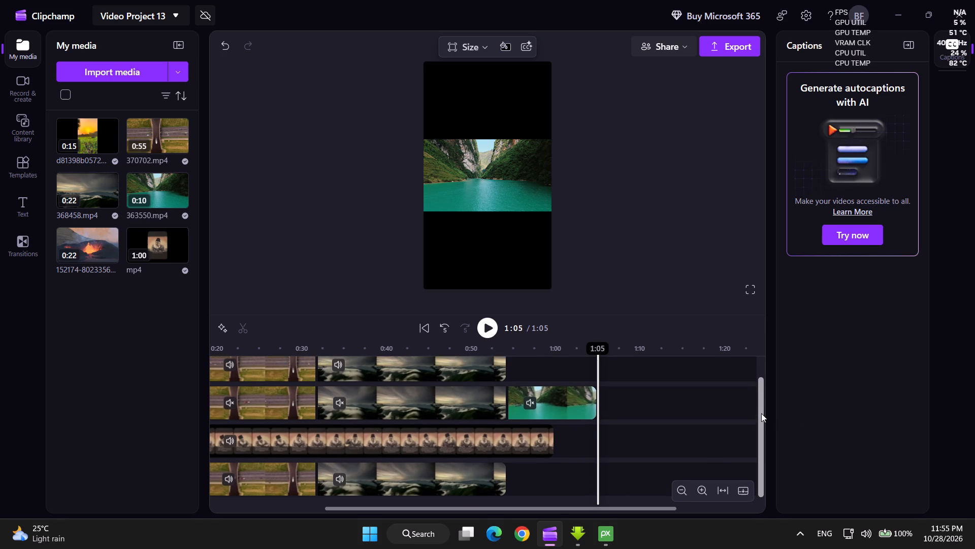
left_click_drag(761, 413, 760, 408)
left_click_drag(605, 512, 530, 512)
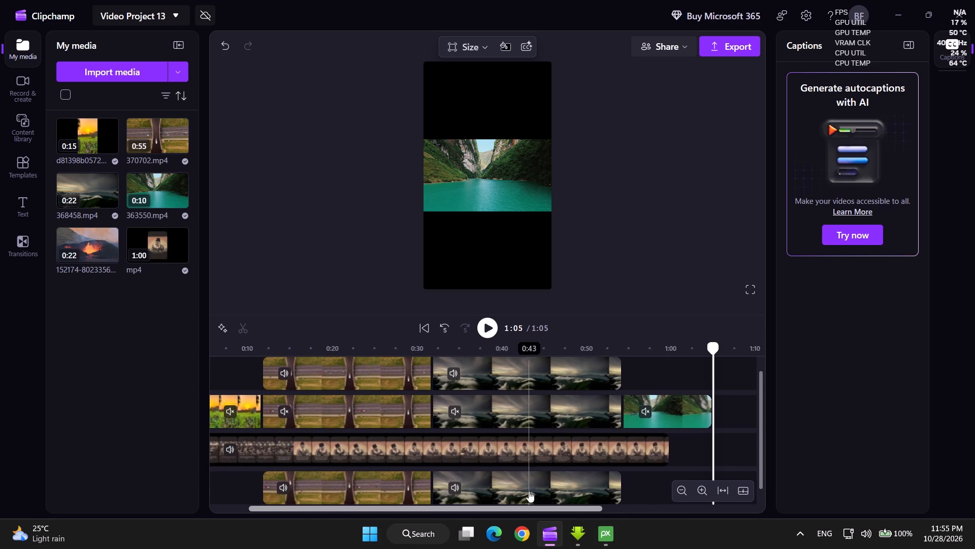
left_click(516, 417)
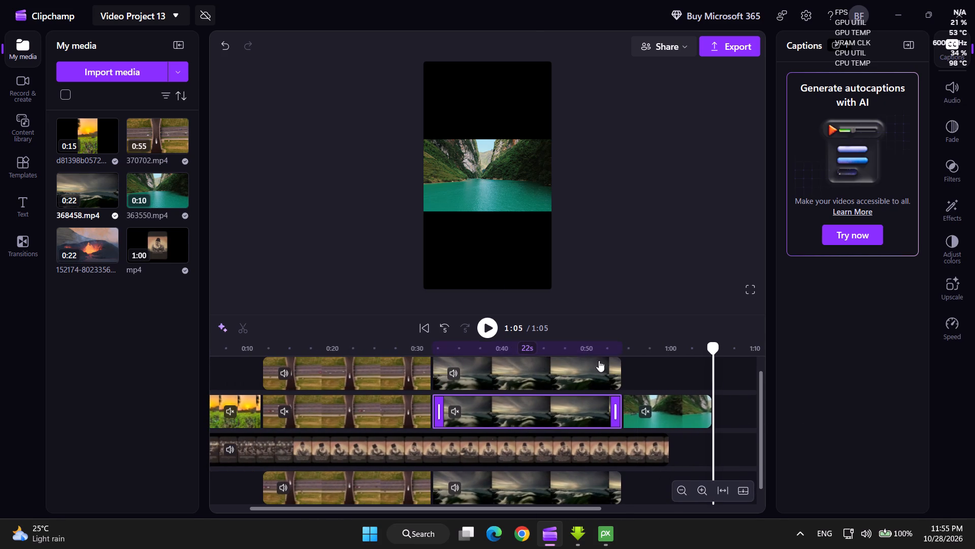
left_click(503, 345)
left_click(465, 347)
left_click_drag(477, 195, 478, 275)
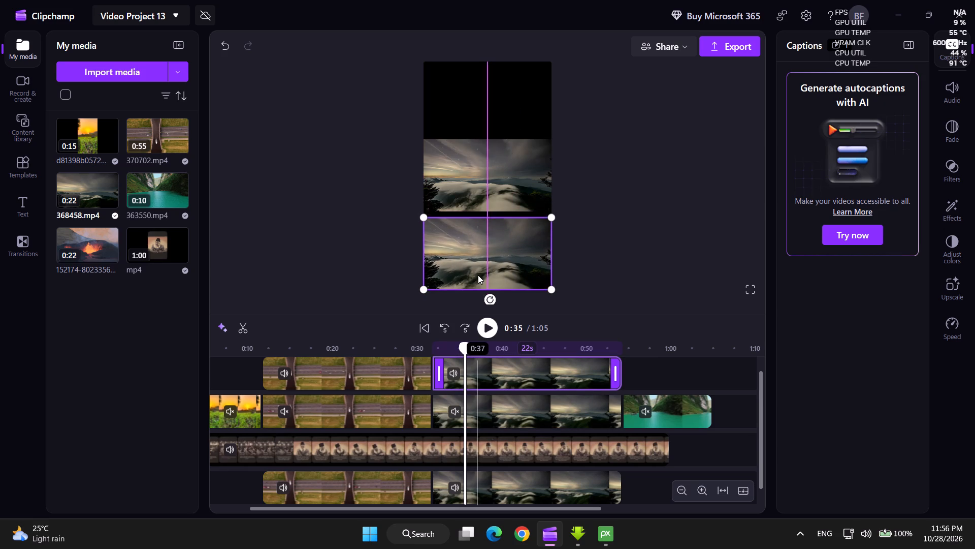
left_click_drag(478, 275, 476, 261)
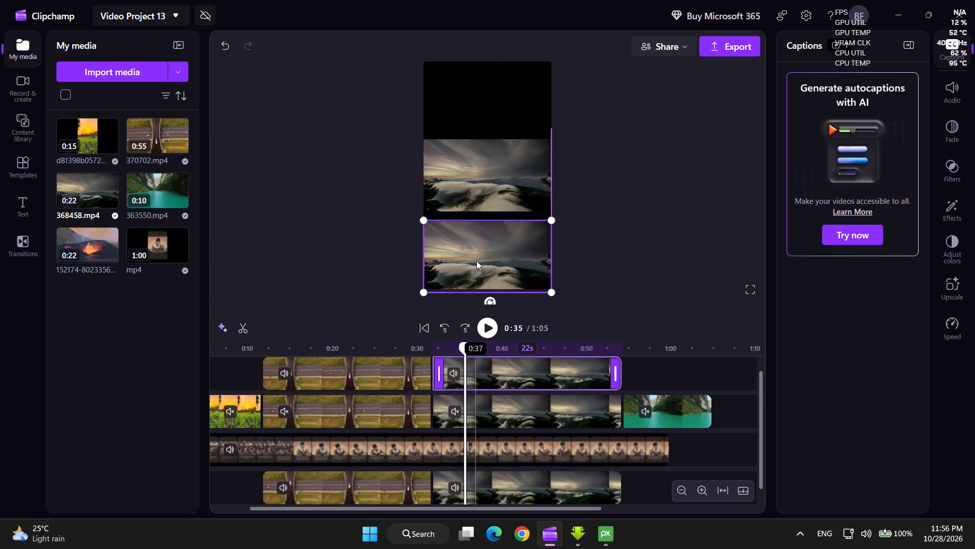
left_click_drag(476, 261, 476, 273)
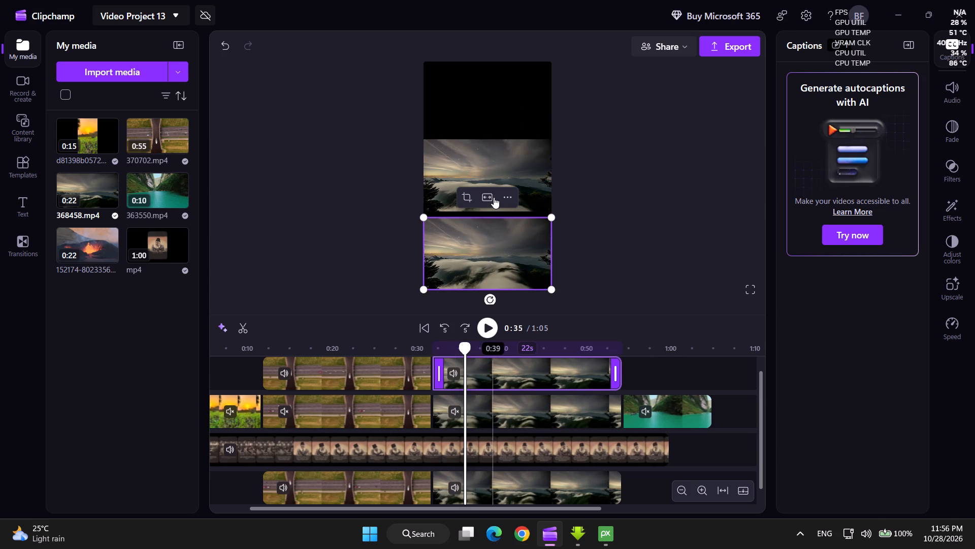
Move the top track's 368458 picture from the bottom edge up to the upper part of the frame, above the centre.
left_click(500, 489)
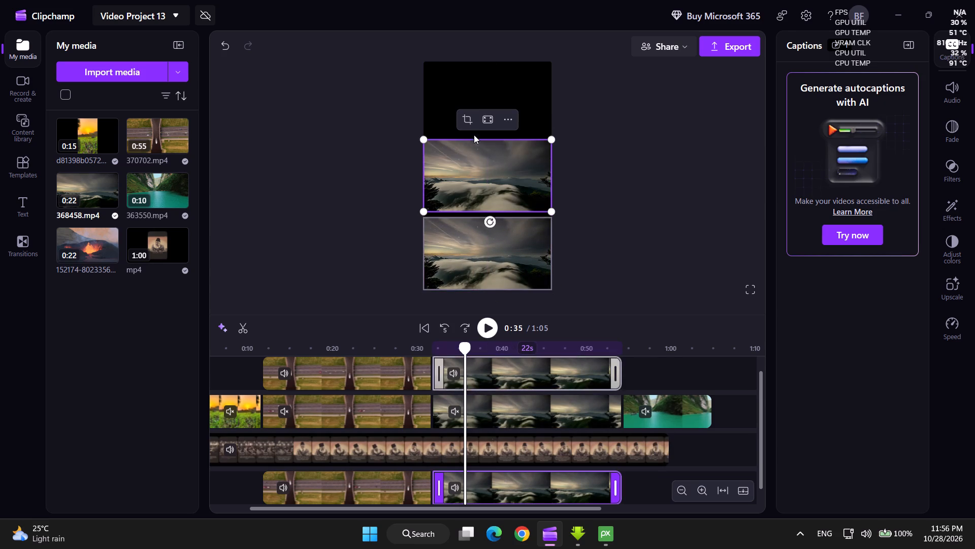
left_click_drag(480, 171, 411, 146)
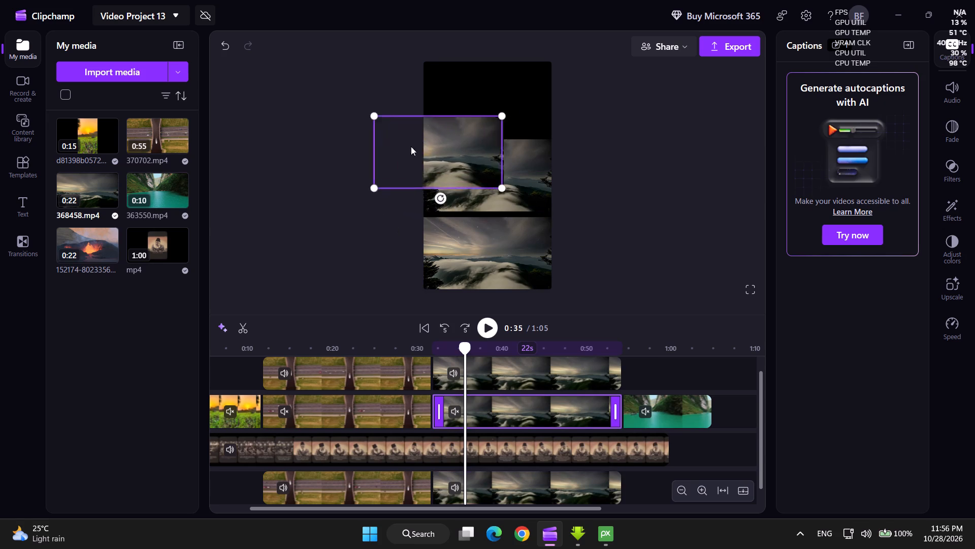
left_click_drag(411, 146, 439, 141)
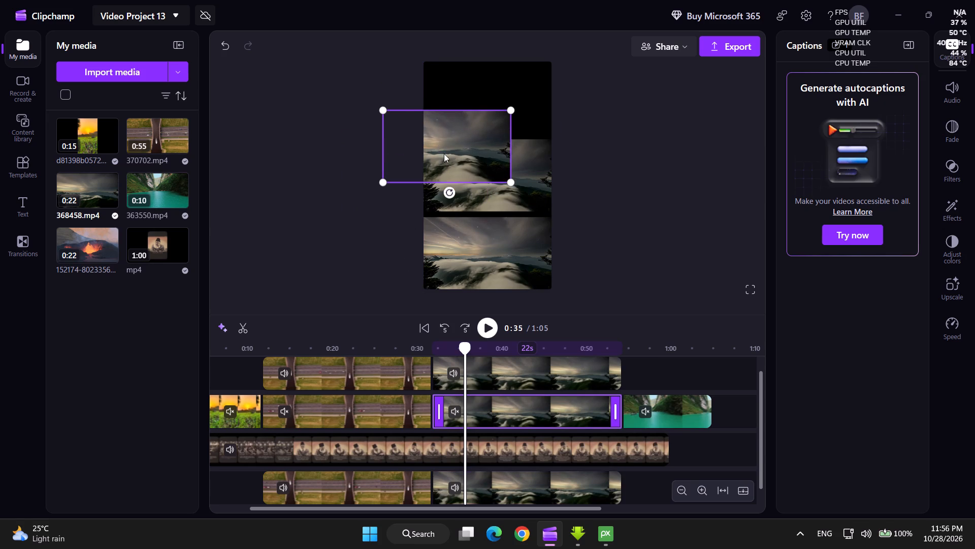
left_click_drag(500, 237, 504, 95)
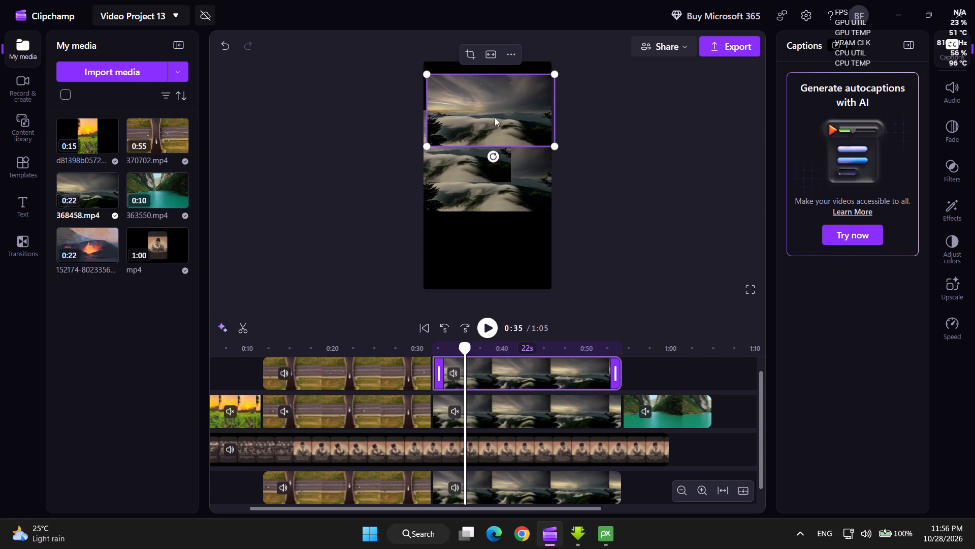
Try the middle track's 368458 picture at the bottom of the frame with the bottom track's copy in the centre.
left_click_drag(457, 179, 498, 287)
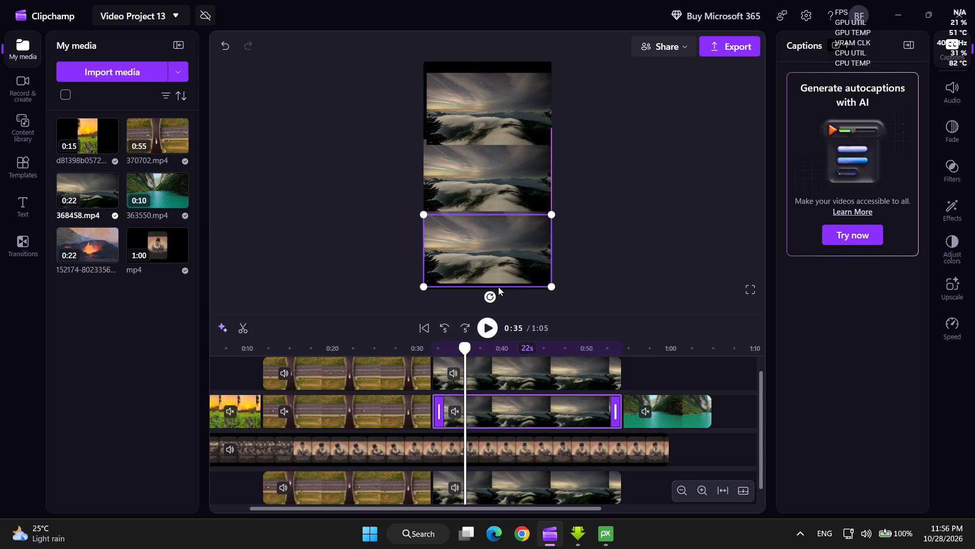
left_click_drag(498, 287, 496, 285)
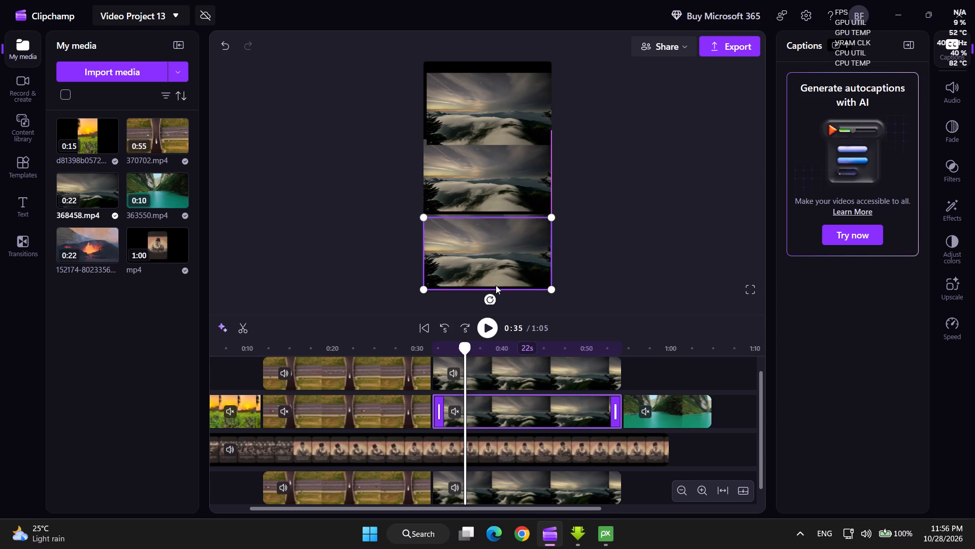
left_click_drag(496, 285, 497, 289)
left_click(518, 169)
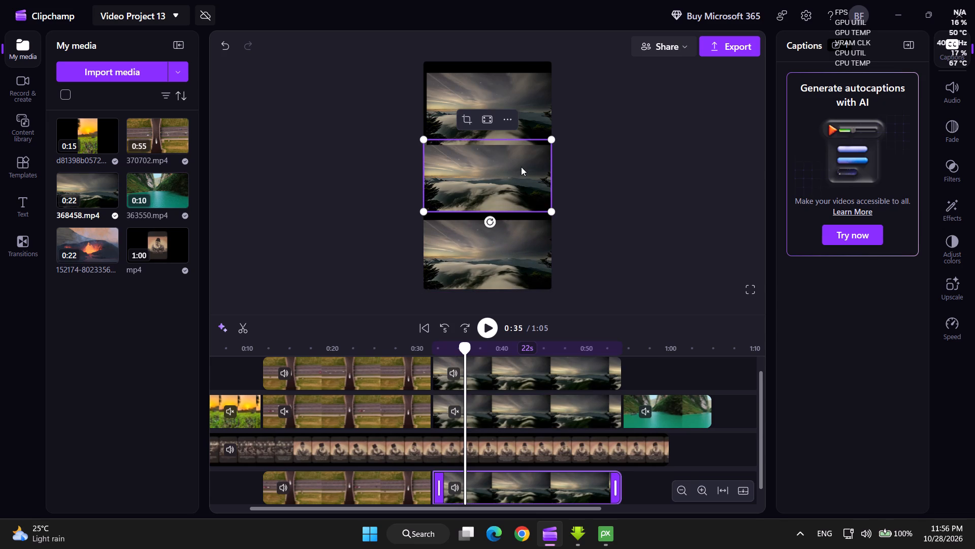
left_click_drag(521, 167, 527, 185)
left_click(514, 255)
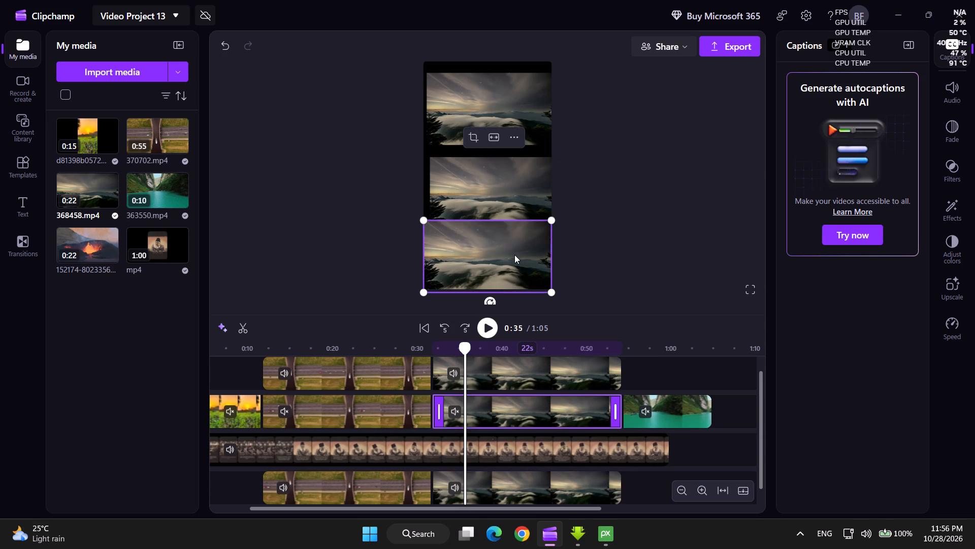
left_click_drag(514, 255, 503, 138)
Move the bottom track's 368458 picture down to the frame's bottom edge, horizontally centred.
left_click_drag(502, 205, 500, 237)
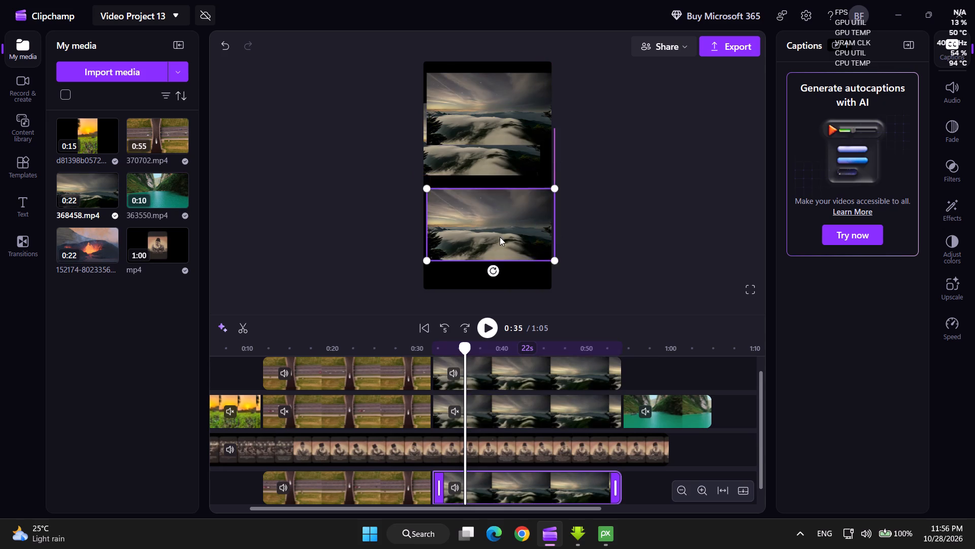
left_click_drag(500, 237, 492, 250)
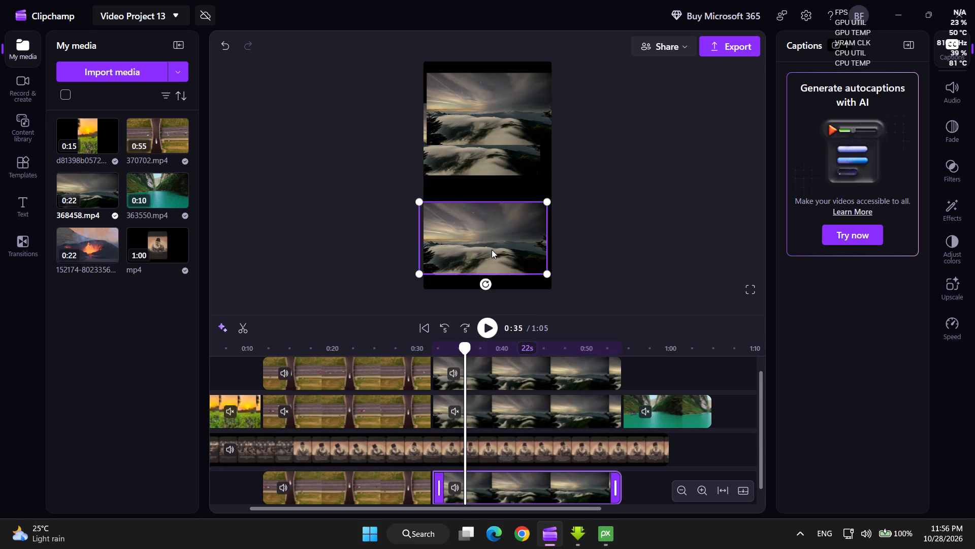
left_click_drag(492, 250, 496, 266)
Move the middle track's 368458 picture back to the centre of the frame, between the upper and lower copies.
left_click(488, 149)
left_click_drag(497, 155, 501, 159)
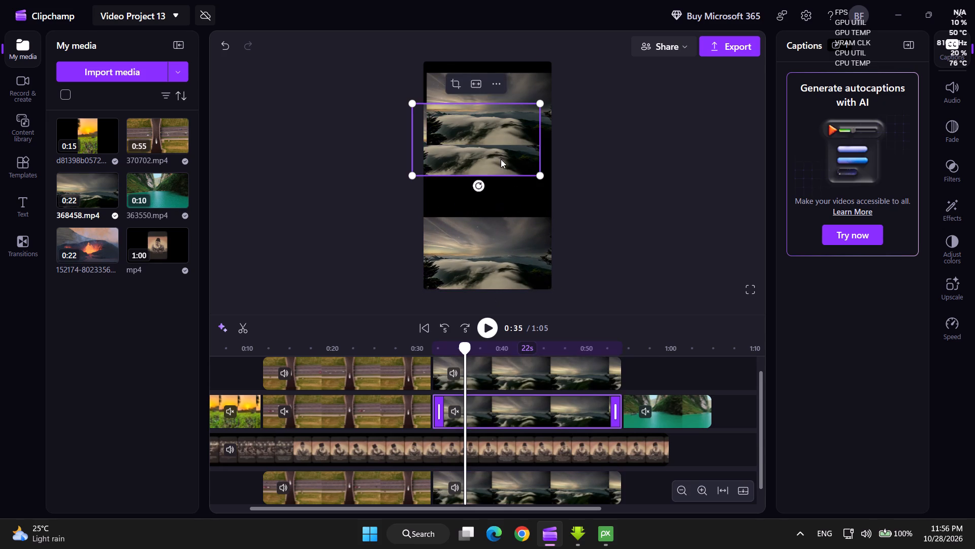
left_click_drag(501, 159, 505, 196)
left_click_drag(507, 121, 497, 73)
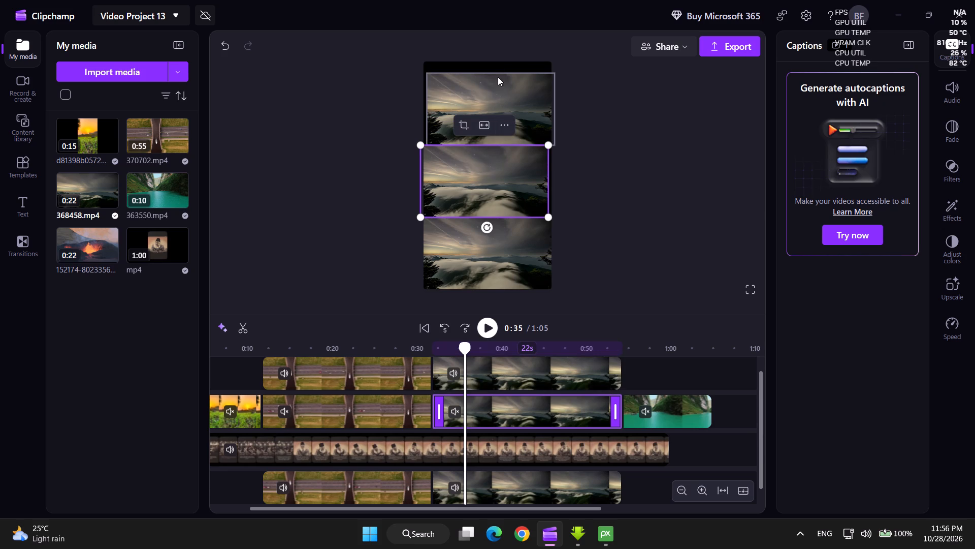
Enlarge the uppermost 368458 picture and centre it so it fills the frame from the top edge down to the centre picture.
left_click(503, 91)
left_click_drag(505, 102, 500, 102)
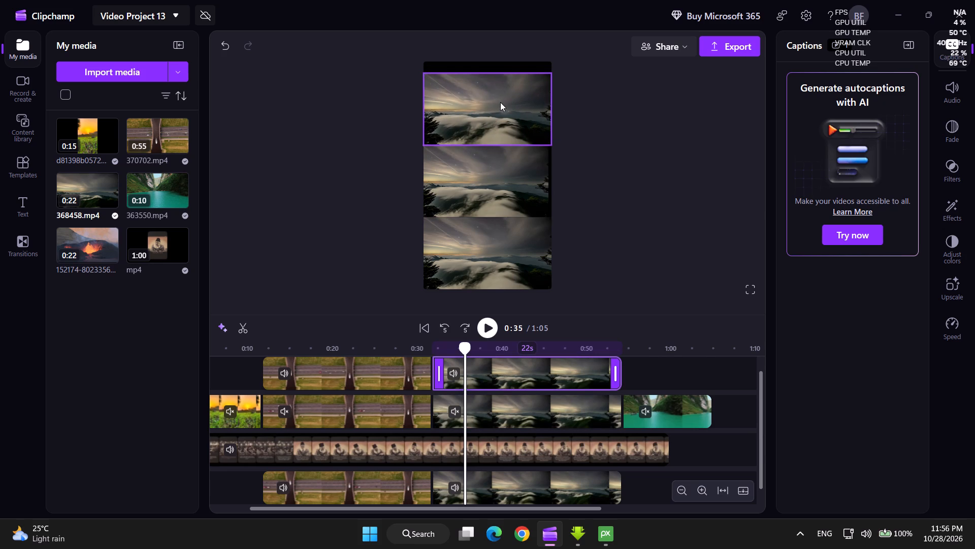
left_click_drag(500, 102, 483, 96)
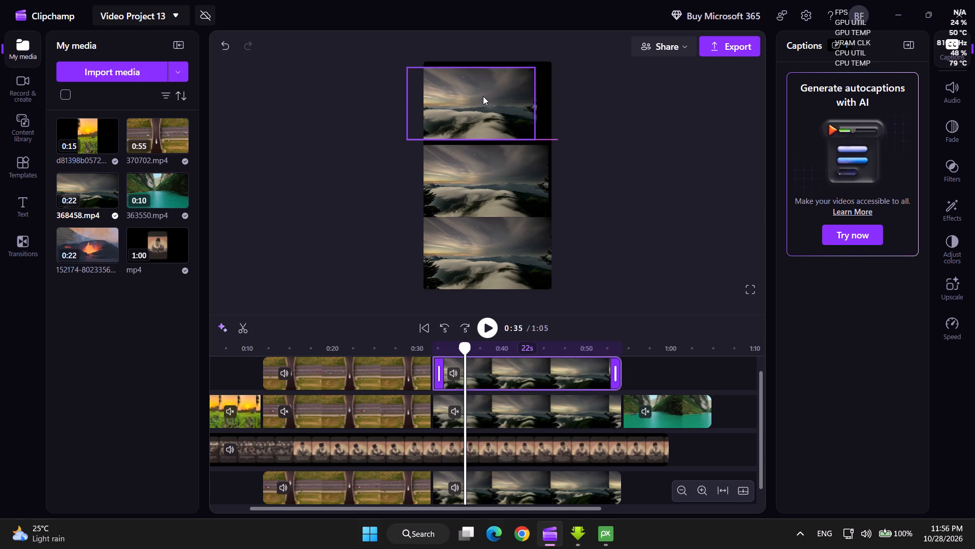
left_click_drag(483, 96, 481, 89)
left_click_drag(535, 132, 549, 133)
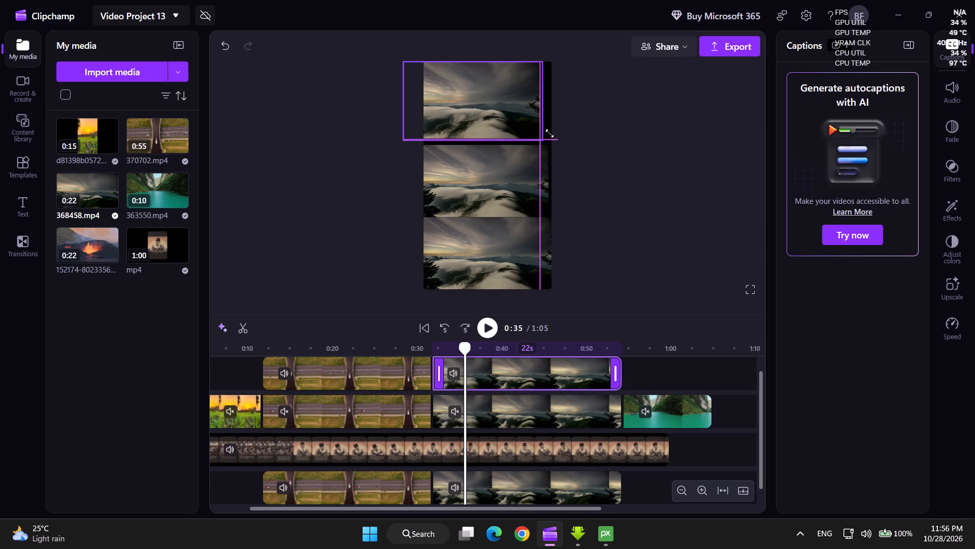
left_click_drag(549, 133, 562, 135)
left_click_drag(478, 111, 487, 93)
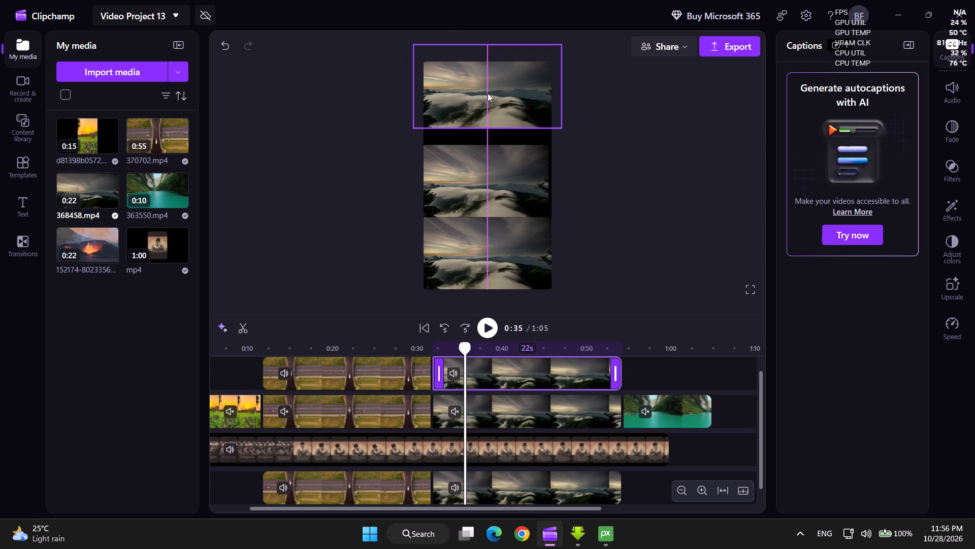
left_click_drag(487, 93, 487, 110)
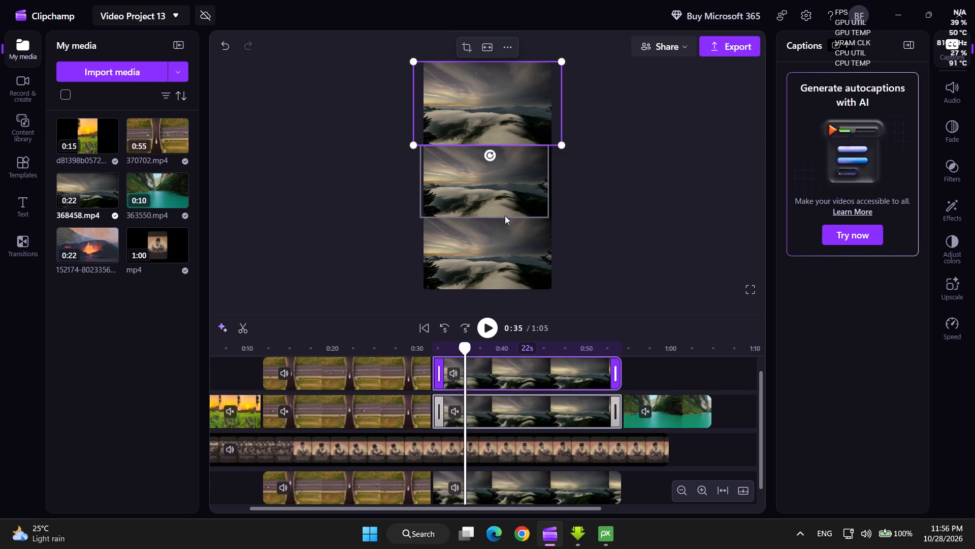
Enlarge the lowest 368458 picture slightly so it extends past the frame's bottom and side edges.
left_click(500, 233)
left_click_drag(549, 290, 563, 294)
Find the Blur effect and apply it to both the lowest and the uppermost 368458 pictures.
left_click(514, 267)
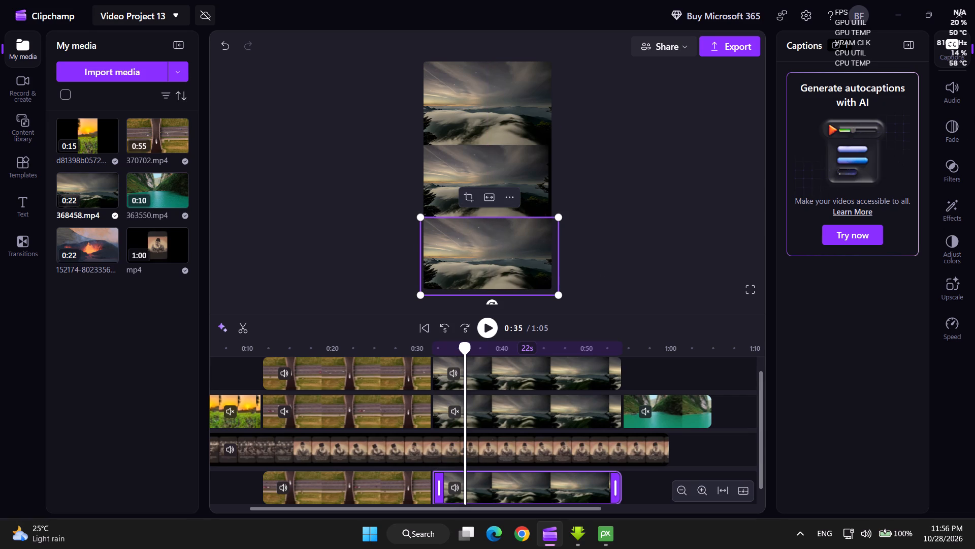
left_click(950, 170)
left_click(818, 66)
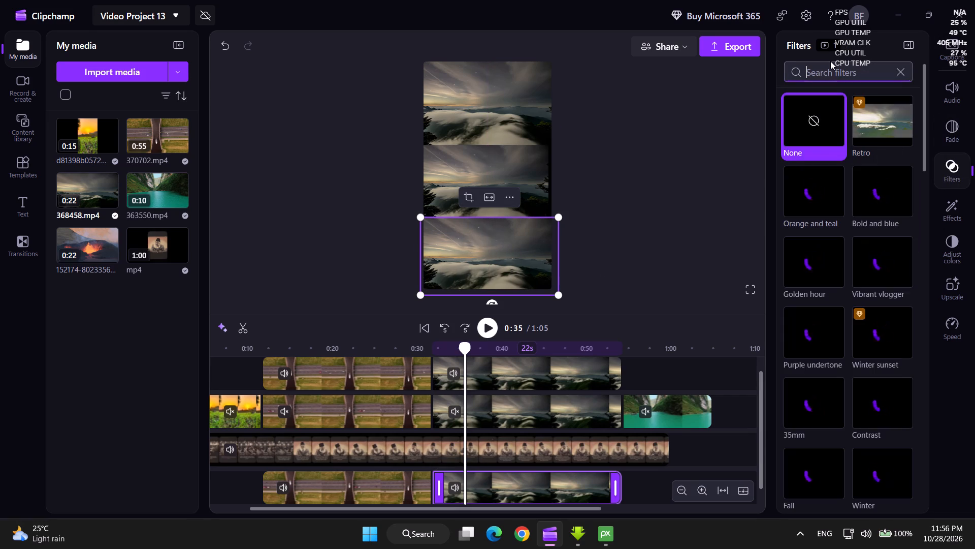
type("blur")
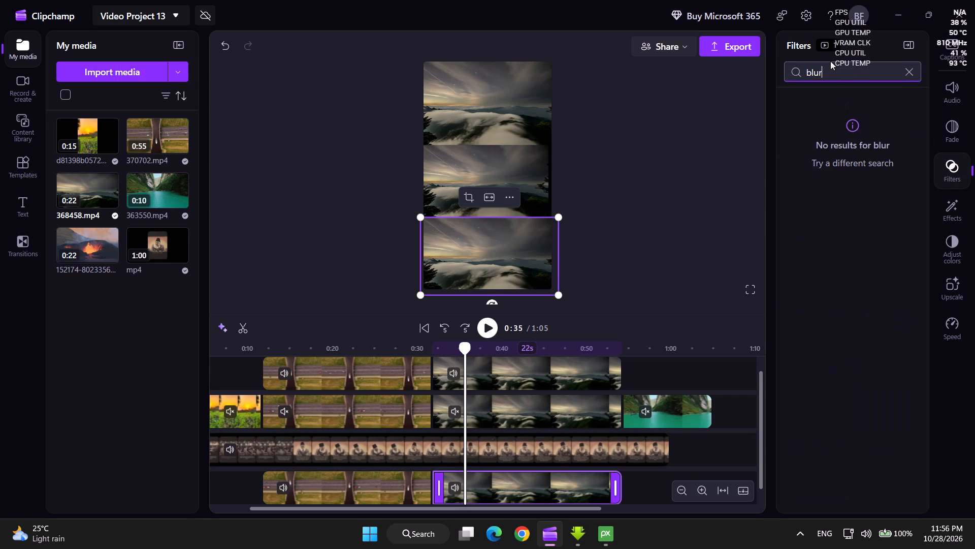
left_click(959, 200)
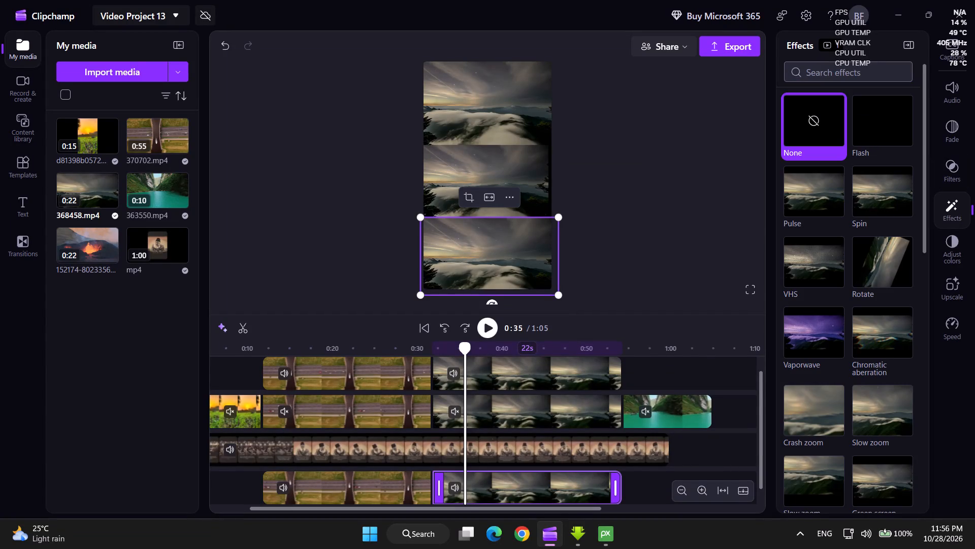
left_click(840, 72)
type("blur")
left_click(820, 129)
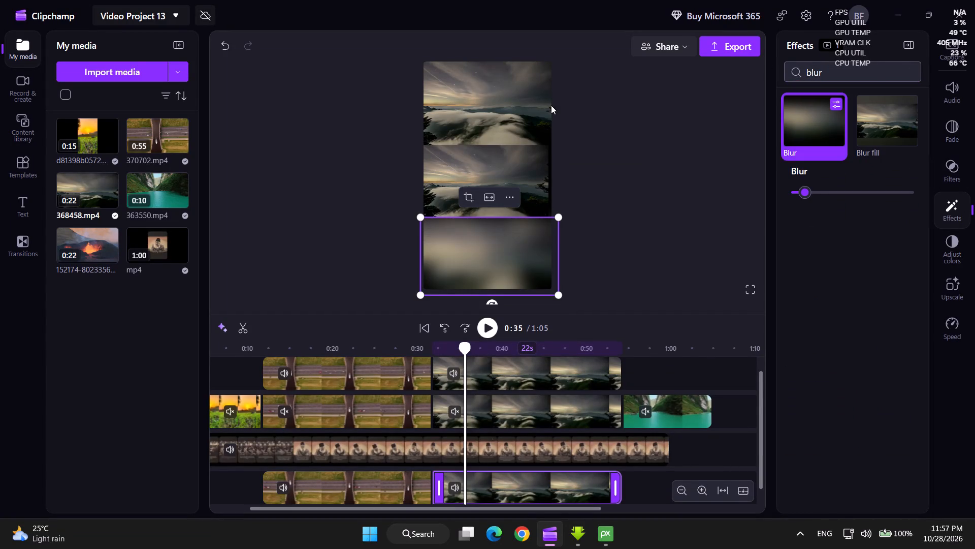
left_click(530, 103)
left_click(819, 126)
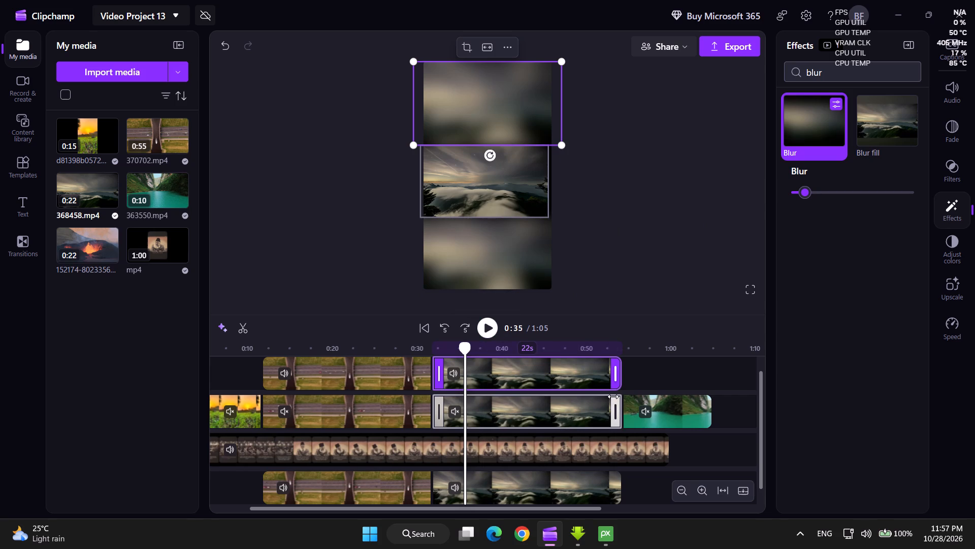
Play the video full screen from 0:26 to about 0:48 to check the stacked 368458 layout, then return to the editor.
left_click(760, 288)
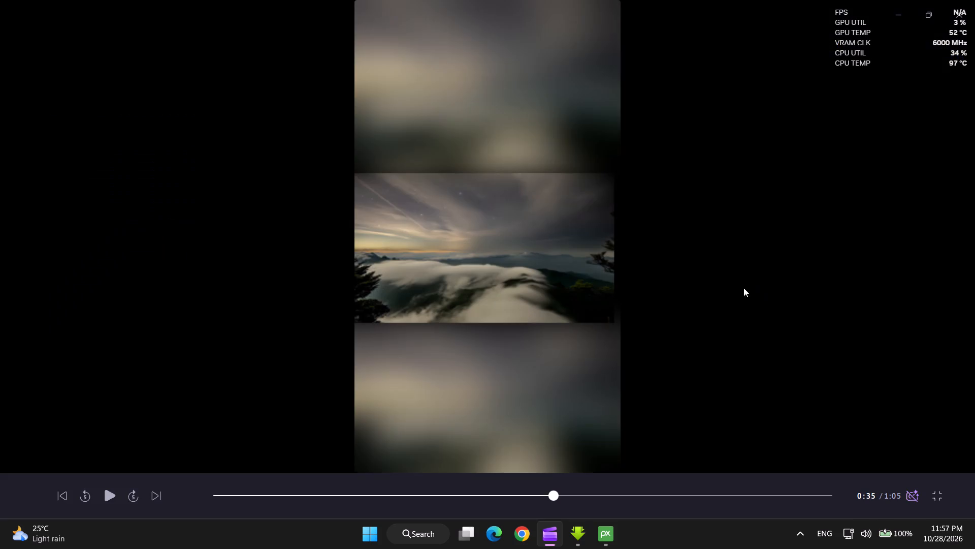
left_click(509, 489)
left_click(517, 495)
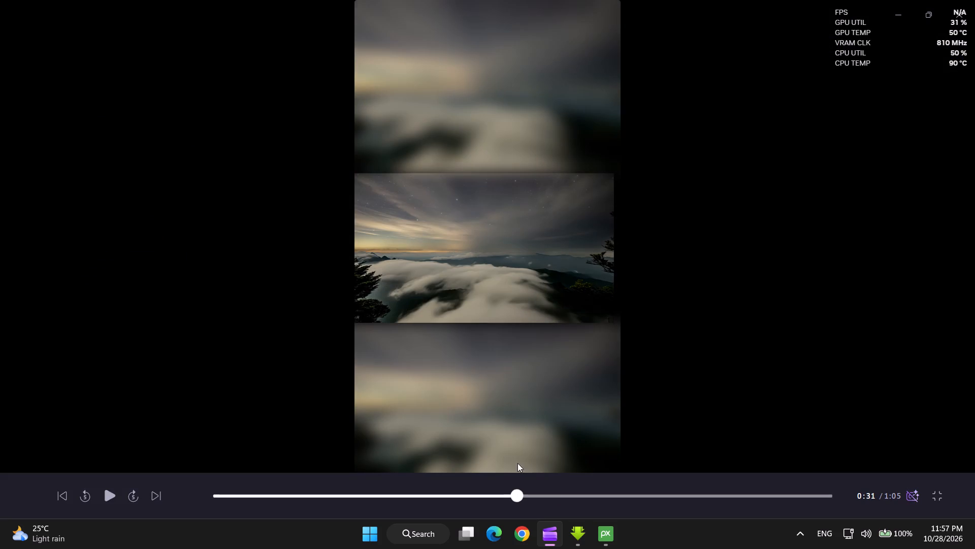
left_click(466, 494)
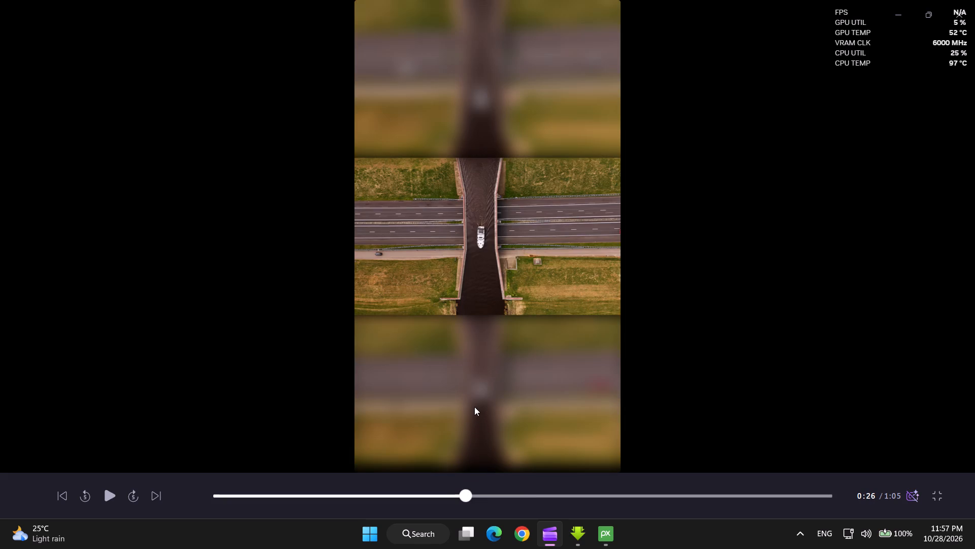
key("space")
right_click(771, 268)
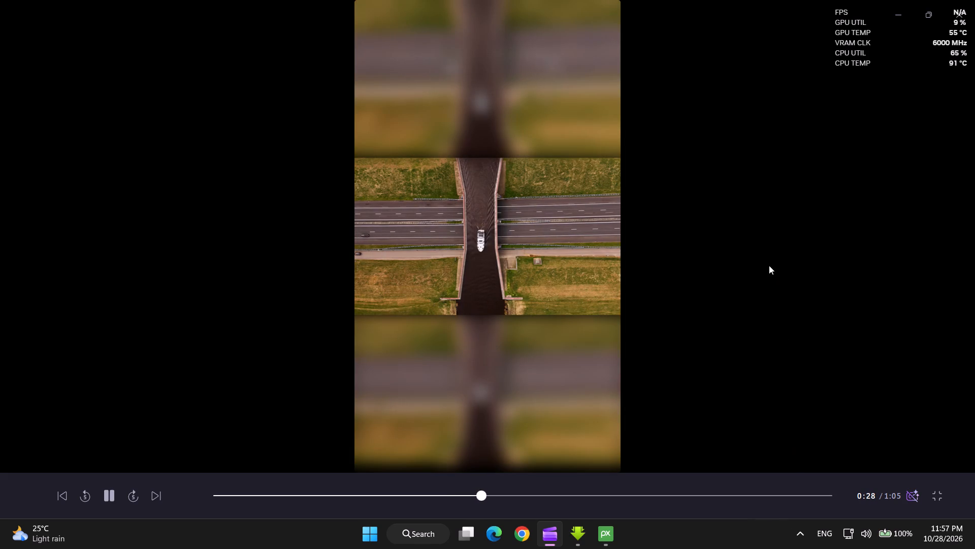
left_click(750, 195)
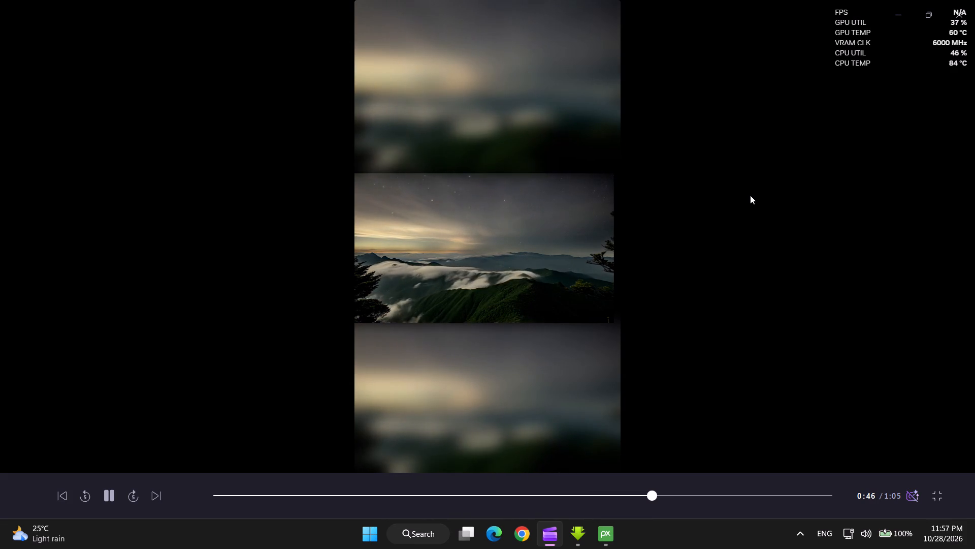
left_click(931, 490)
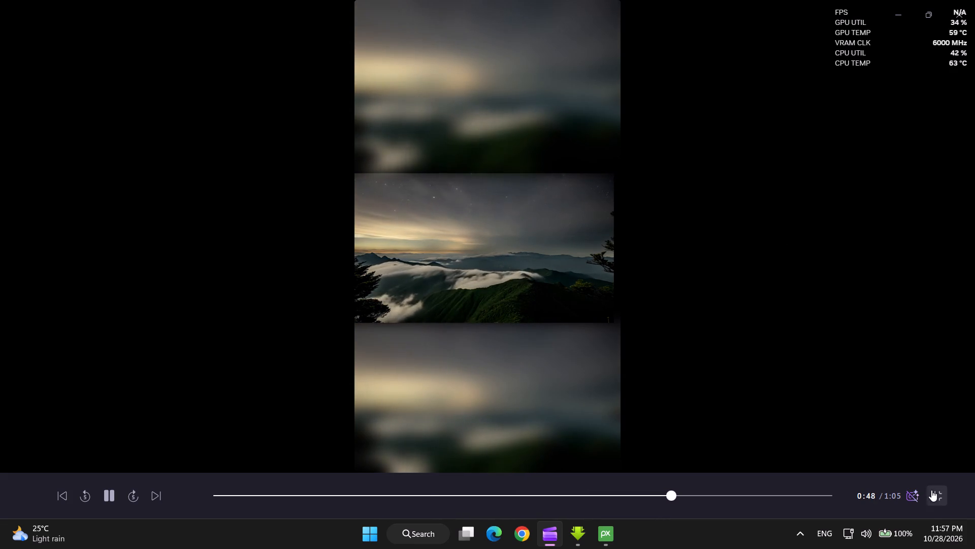
Lower the computer's sound volume to about half while the video plays.
left_click(864, 548)
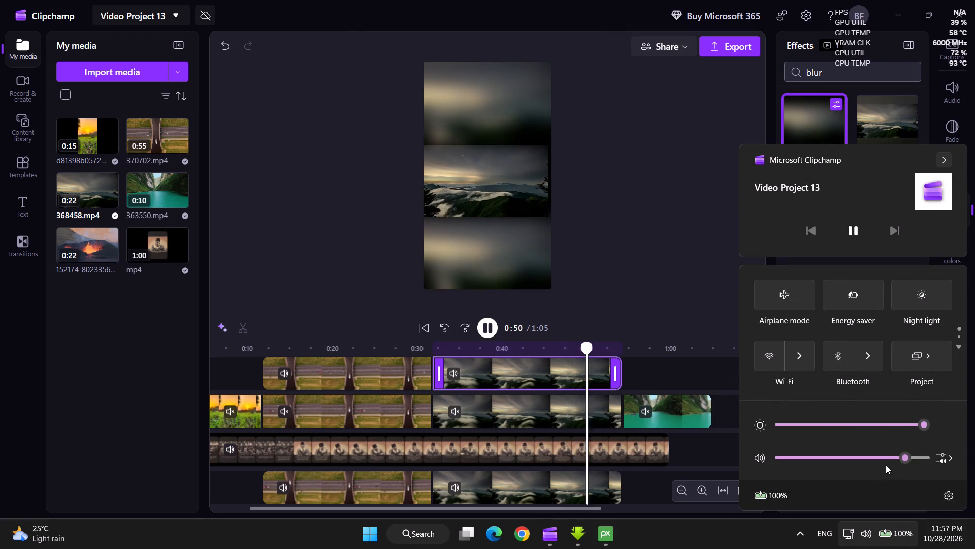
left_click(887, 461)
left_click(750, 538)
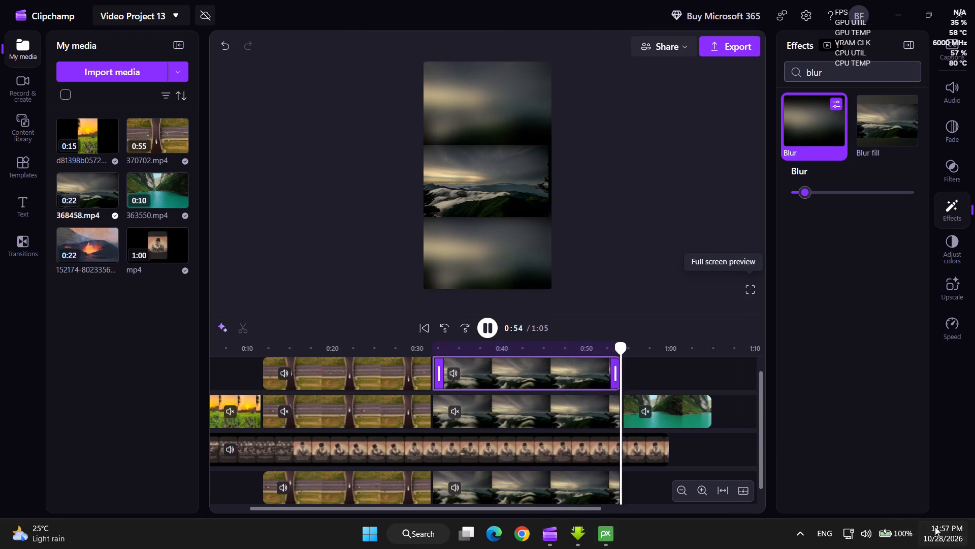
left_click(903, 542)
left_click(855, 465)
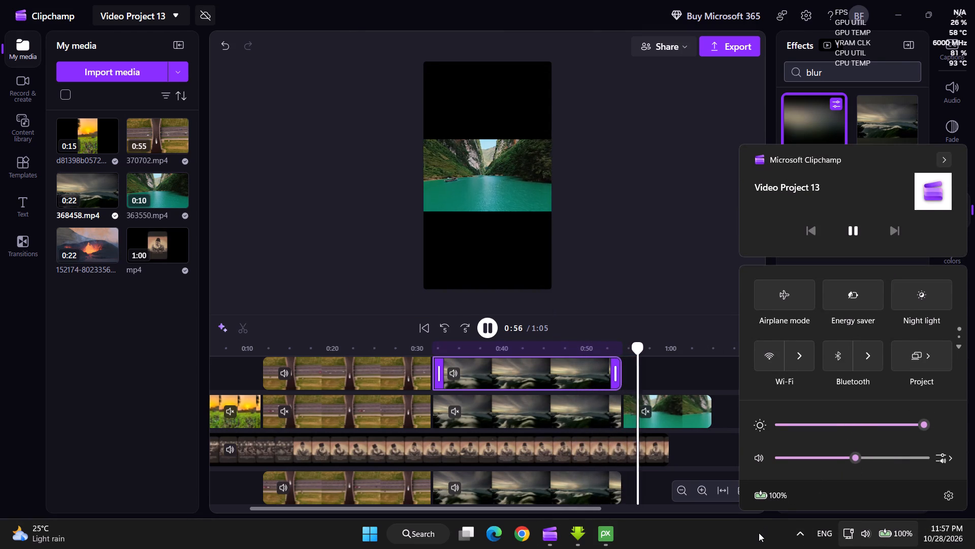
left_click(758, 536)
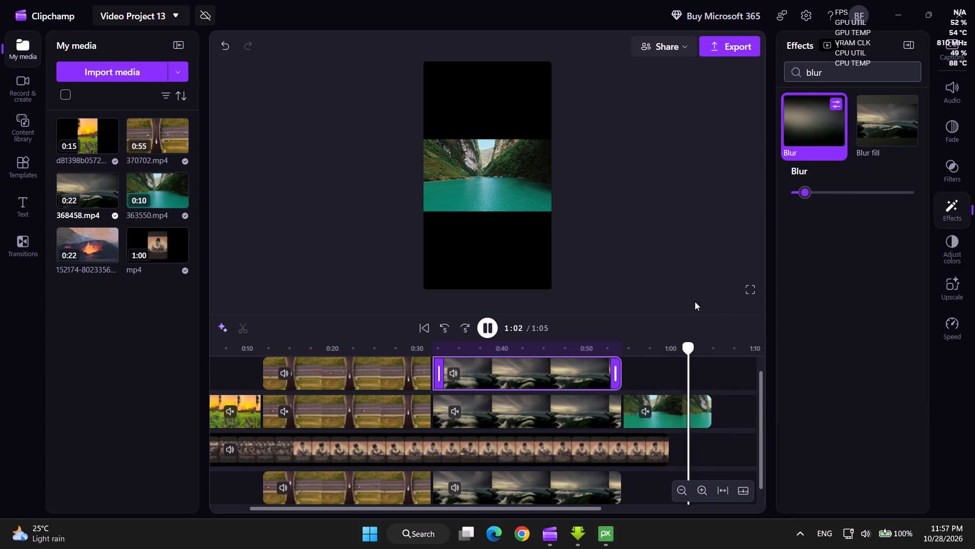
Play the video from about 0:52 to check the ending section with the 363550 clip.
left_click(489, 326)
left_click(668, 407)
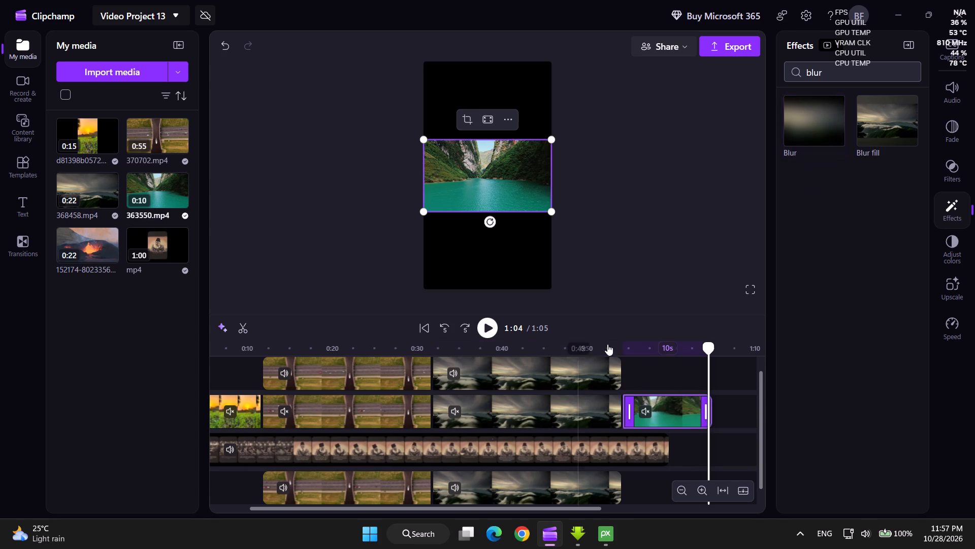
left_click_drag(700, 347, 606, 365)
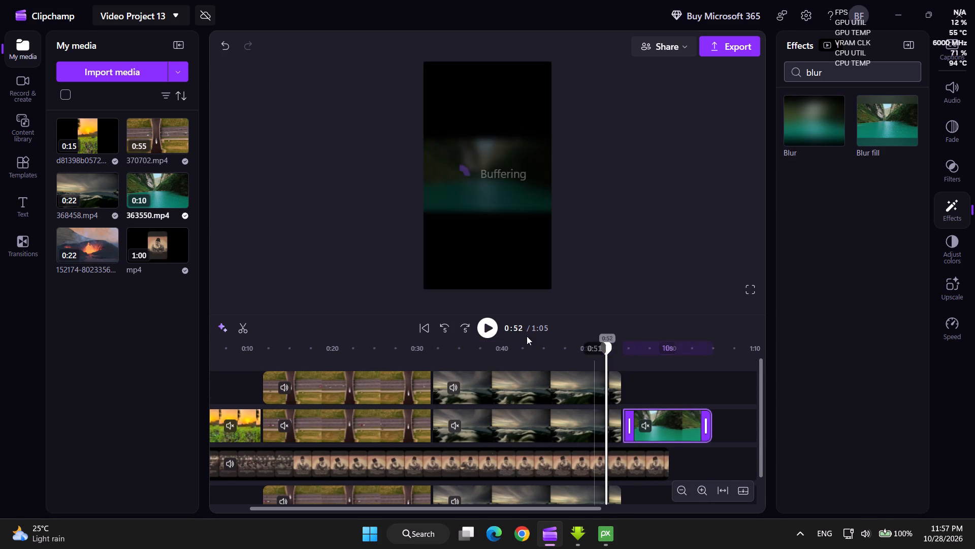
left_click(491, 321)
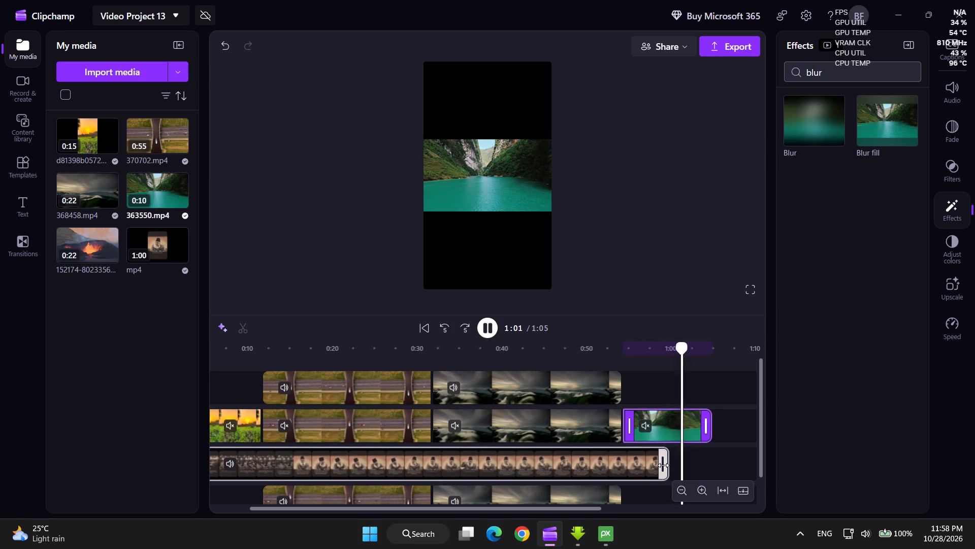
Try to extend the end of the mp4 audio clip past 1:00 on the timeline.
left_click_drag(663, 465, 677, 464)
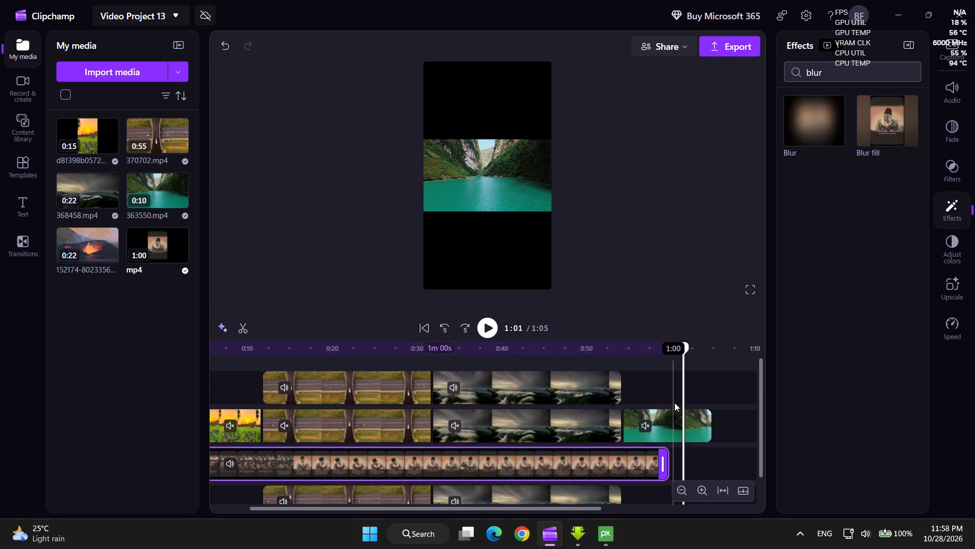
Add two more copies of 363550.mp4, aligning one on the top track and one on the lowest track with the existing 363550 clip.
left_click(662, 419)
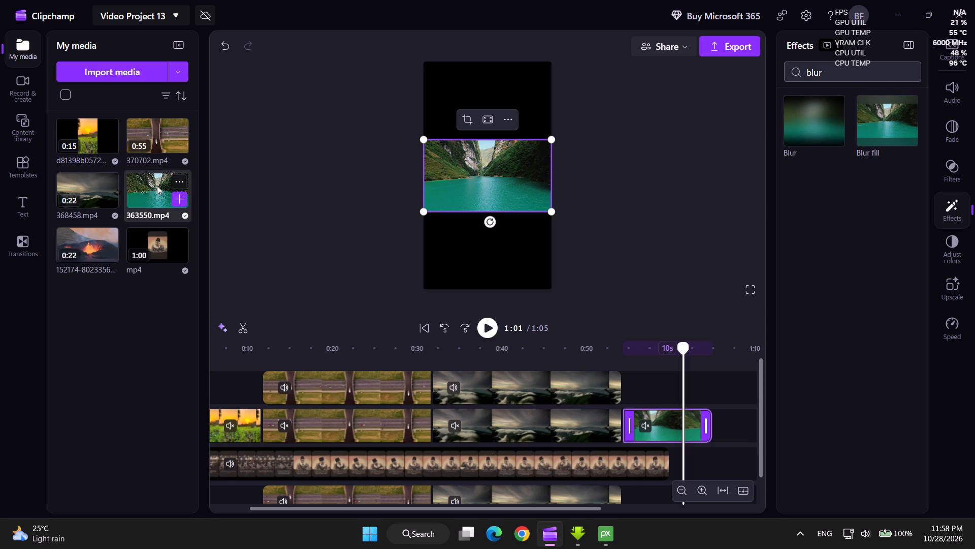
left_click(179, 202)
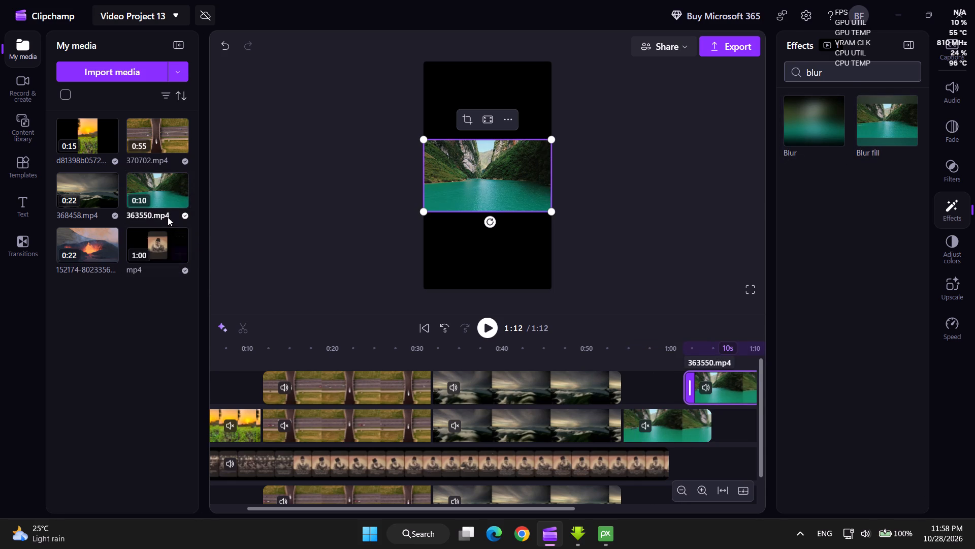
left_click(177, 200)
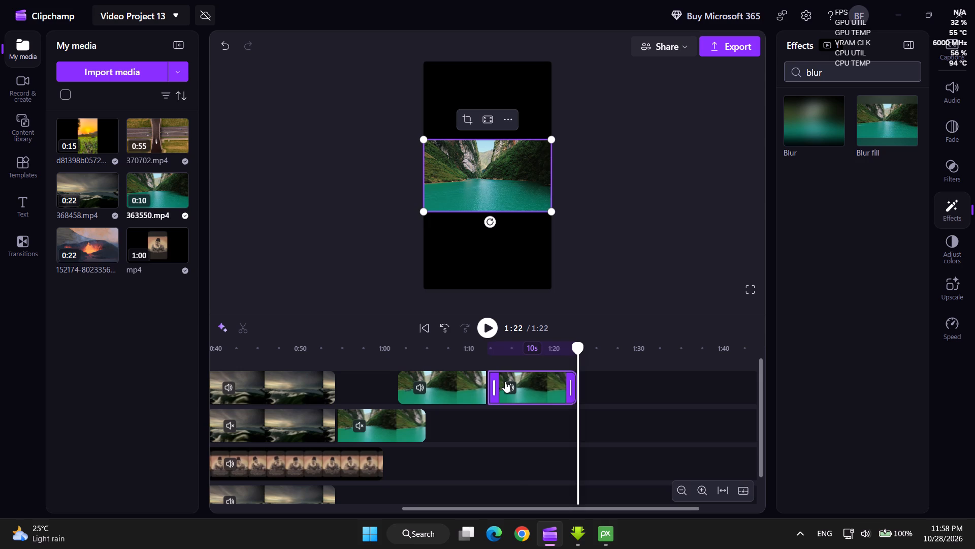
left_click_drag(510, 383, 353, 471)
left_click_drag(758, 421, 758, 387)
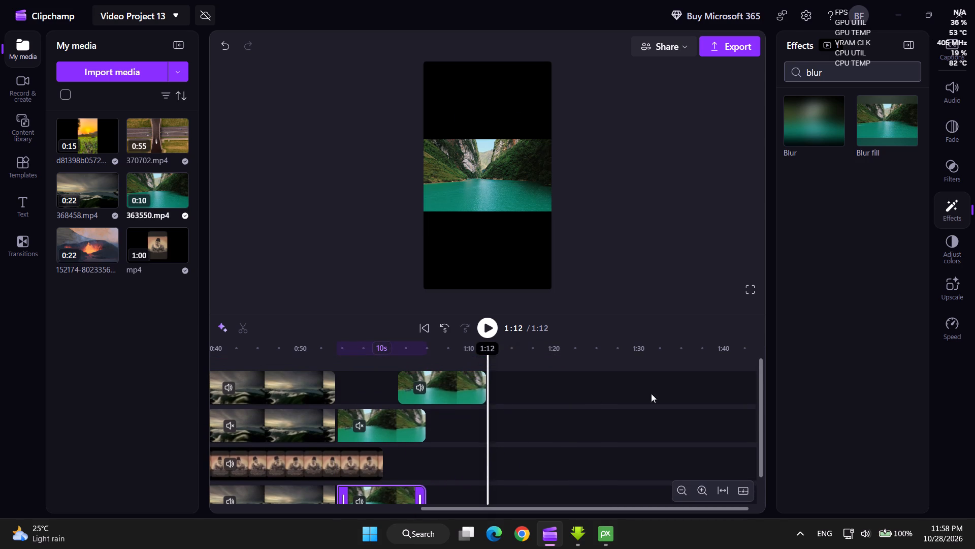
left_click_drag(476, 376, 497, 385)
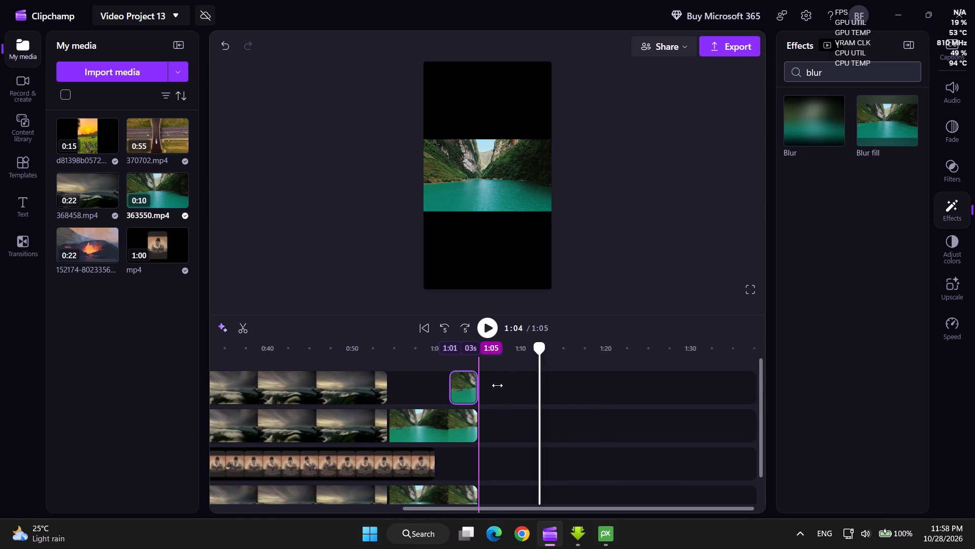
left_click_drag(497, 385, 585, 391)
left_click_drag(500, 386, 435, 386)
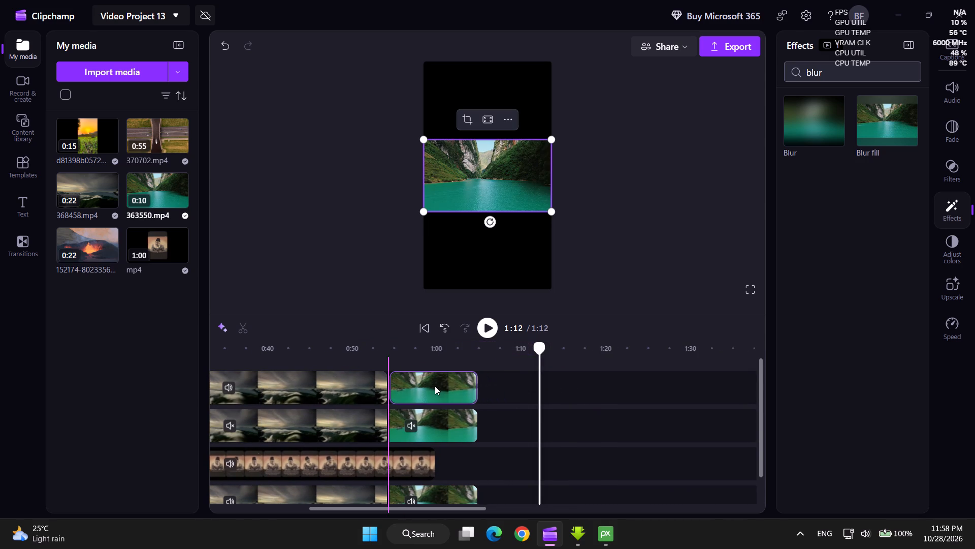
left_click_drag(435, 386, 432, 386)
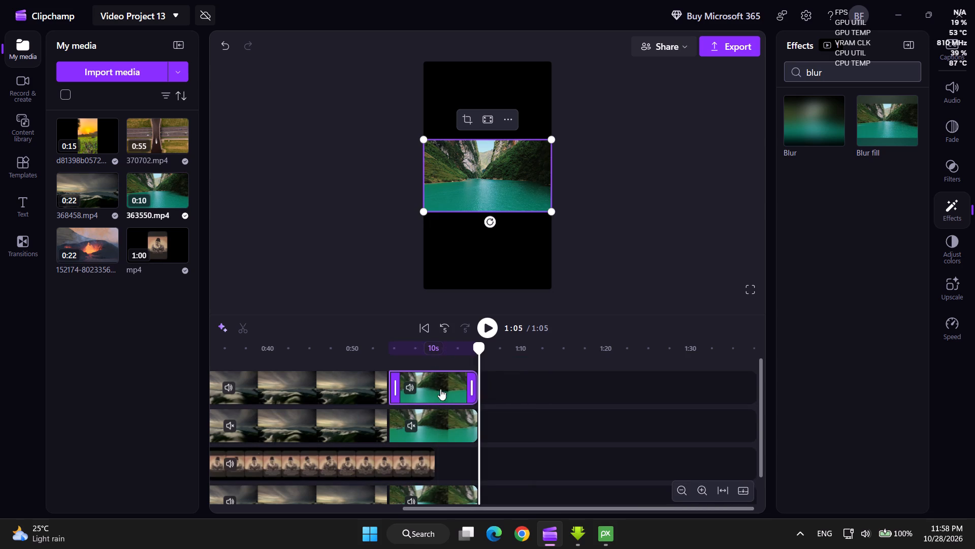
Move the top-track 363550 picture to the frame's top edge and enlarge it slightly, centred so it extends past both sides.
left_click_drag(475, 176, 477, 95)
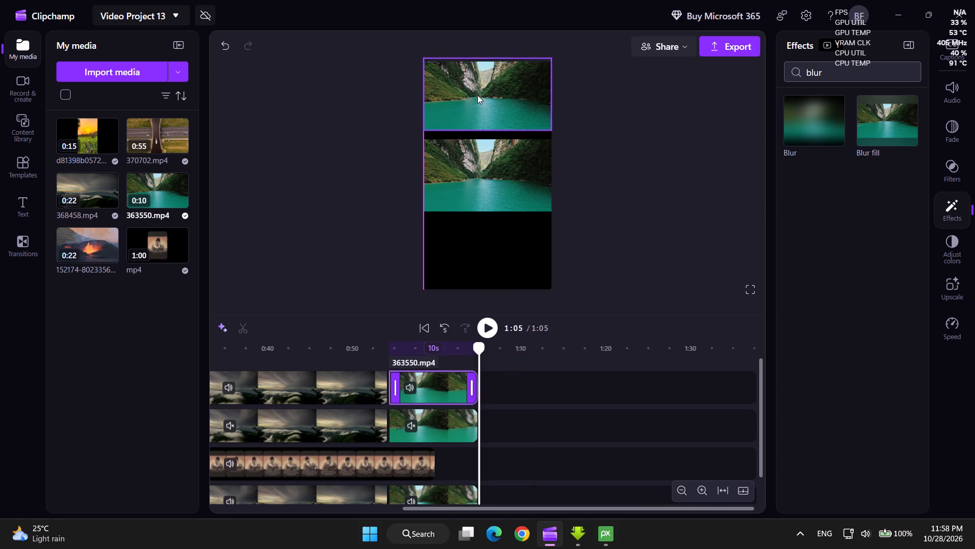
left_click_drag(477, 95, 477, 97)
left_click_drag(554, 132, 559, 138)
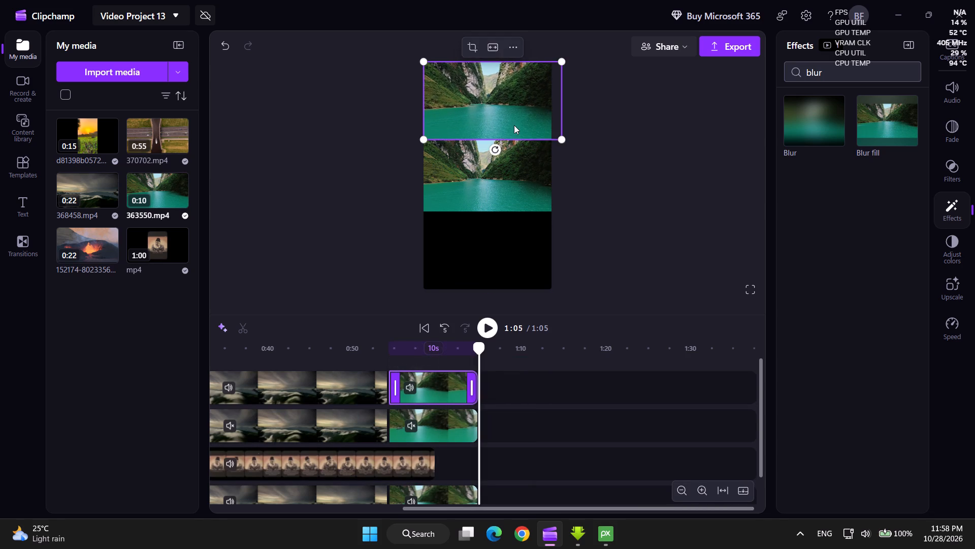
left_click(505, 123)
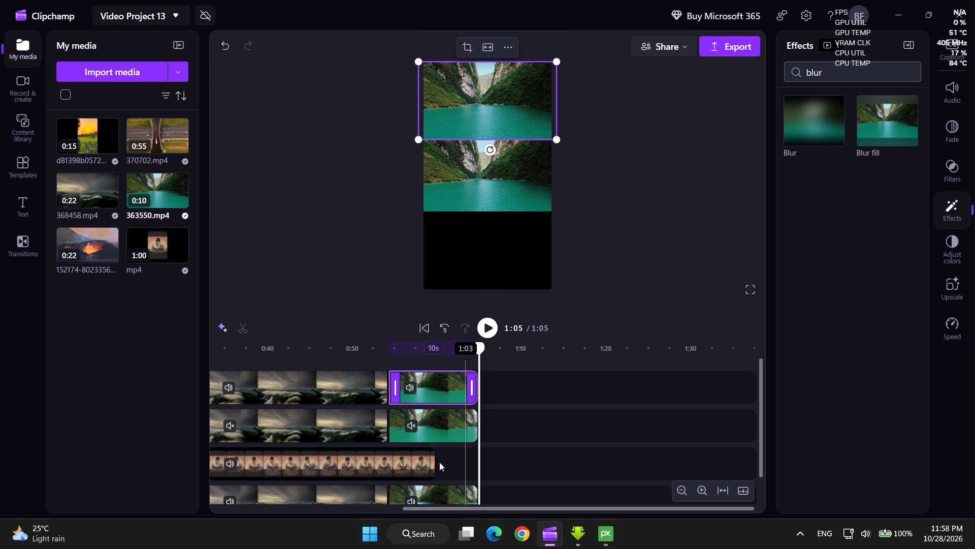
Move the middle-track 363550 picture to the bottom of the frame and enlarge it slightly past the frame's sides.
left_click(420, 487)
left_click_drag(497, 190, 500, 240)
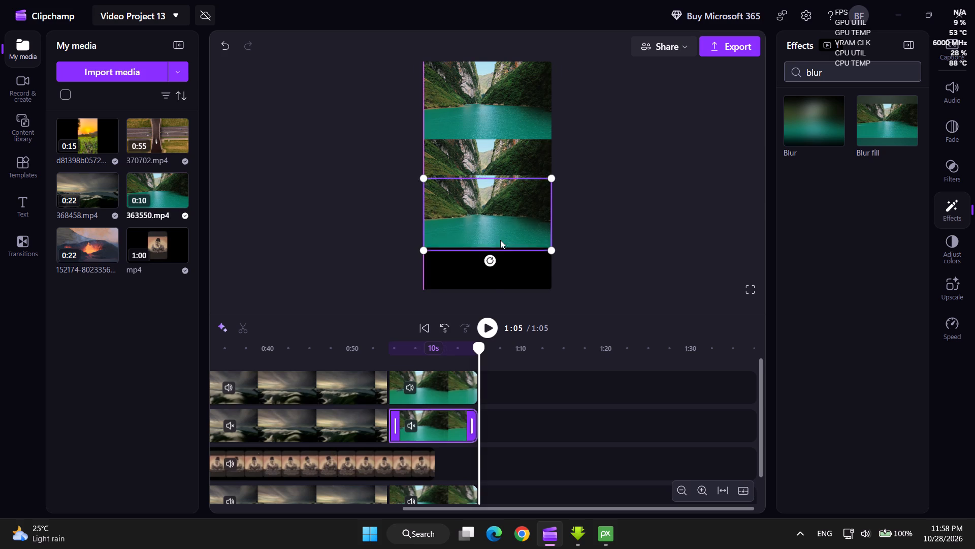
left_click_drag(500, 240, 498, 265)
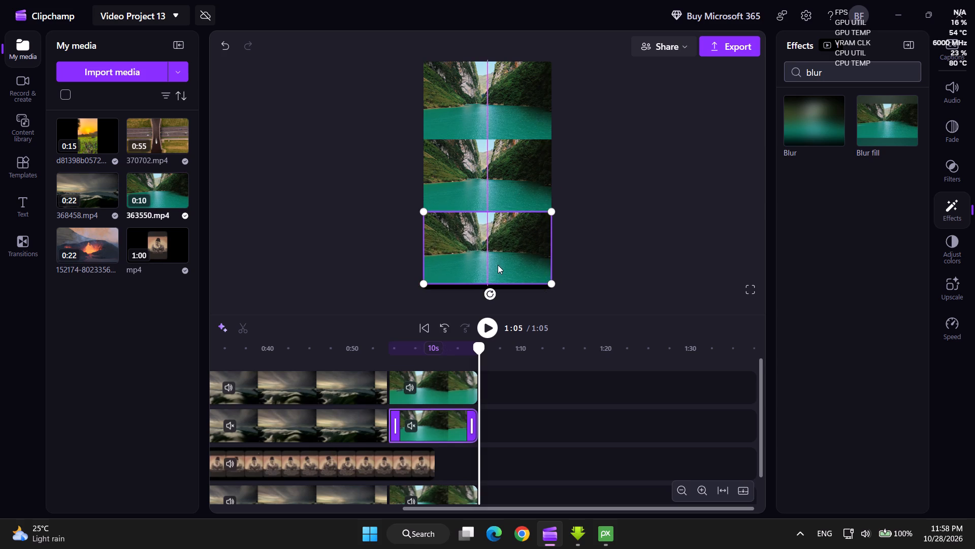
left_click_drag(498, 265, 498, 270)
left_click_drag(548, 220, 553, 214)
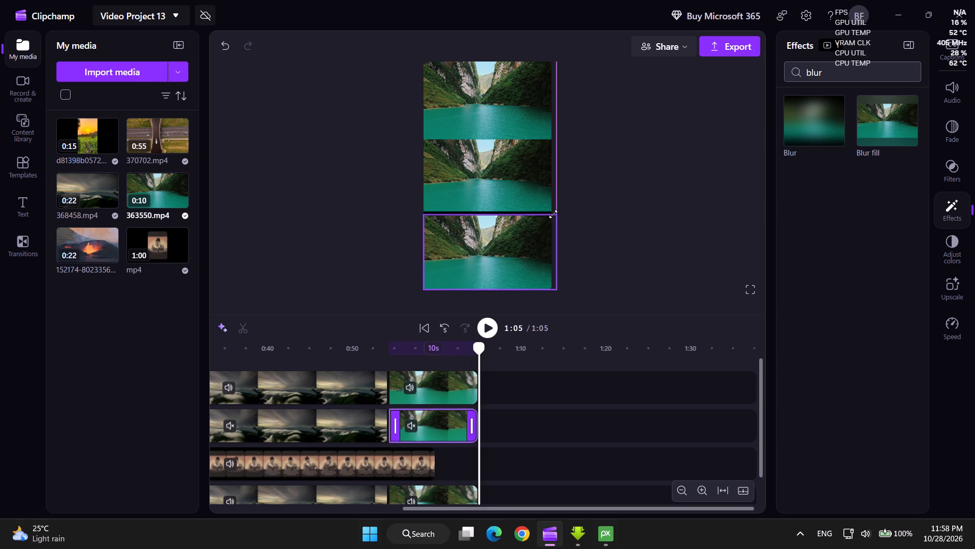
left_click_drag(553, 214, 555, 212)
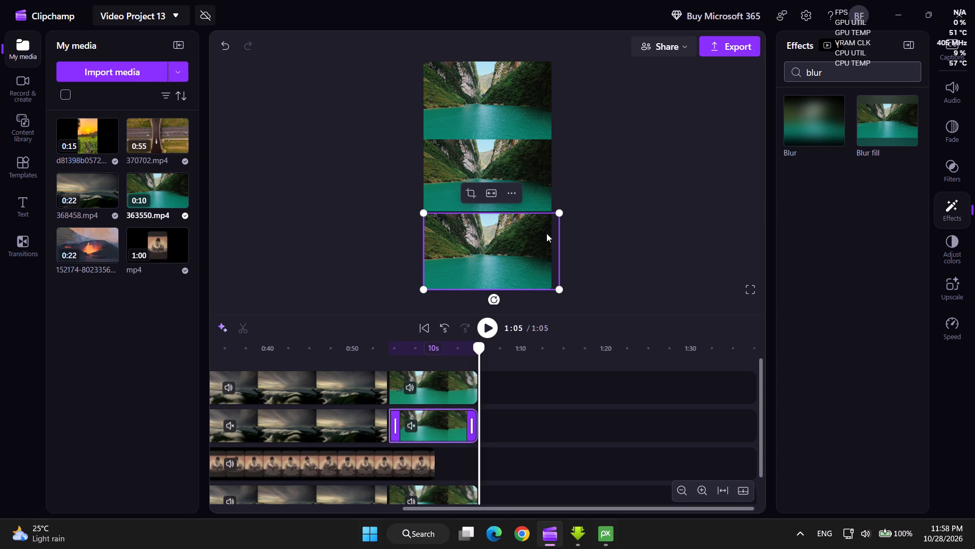
left_click_drag(517, 243, 512, 243)
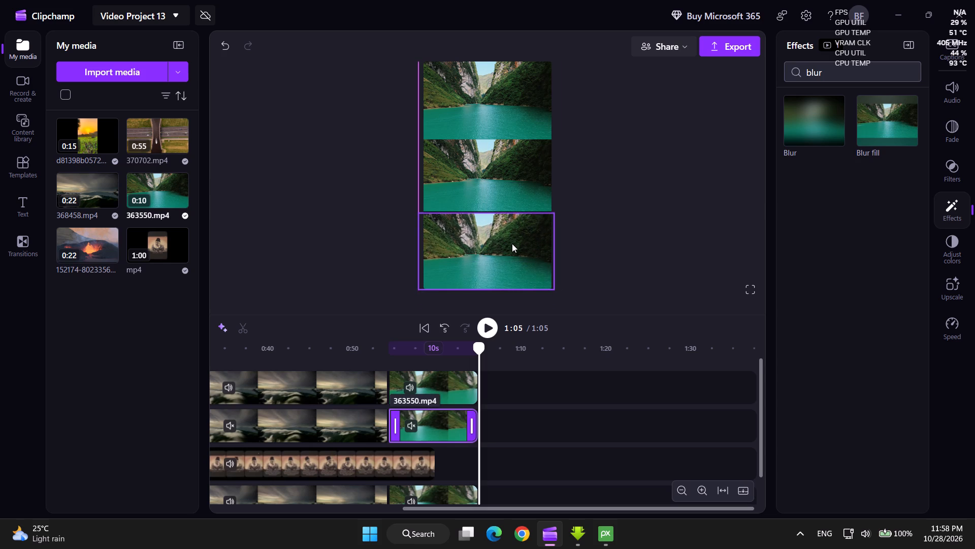
left_click_drag(512, 243, 512, 243)
left_click_drag(512, 243, 512, 241)
left_click(485, 241)
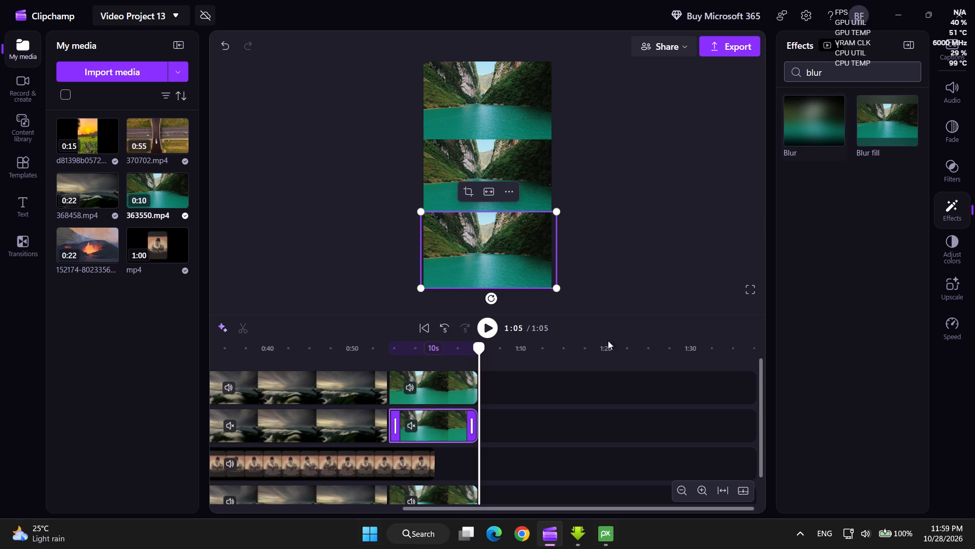
Return the enlarged 363550 picture to the frame's centre and place the other, lowest-track copy at the frame's bottom edge.
left_click_drag(461, 252, 541, 181)
left_click_drag(449, 181, 448, 226)
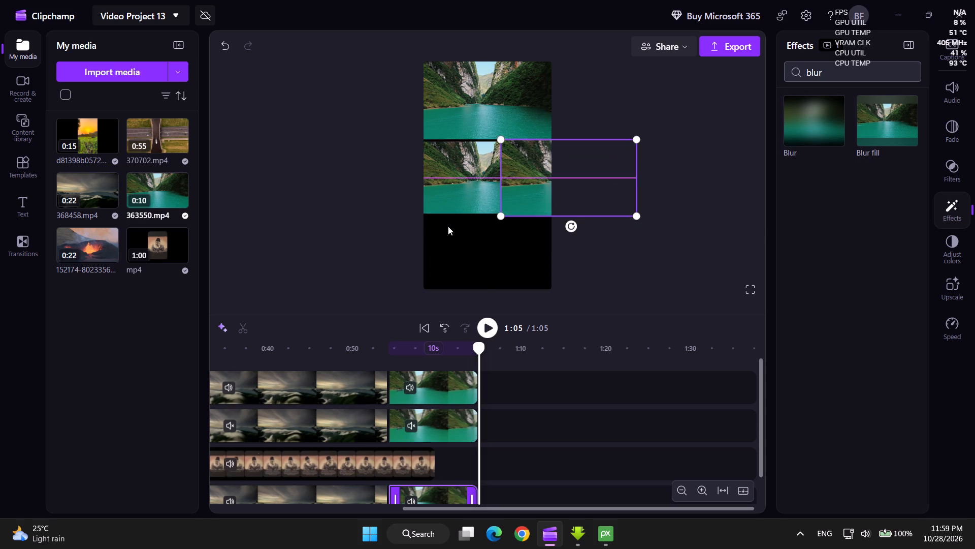
left_click_drag(448, 226, 453, 256)
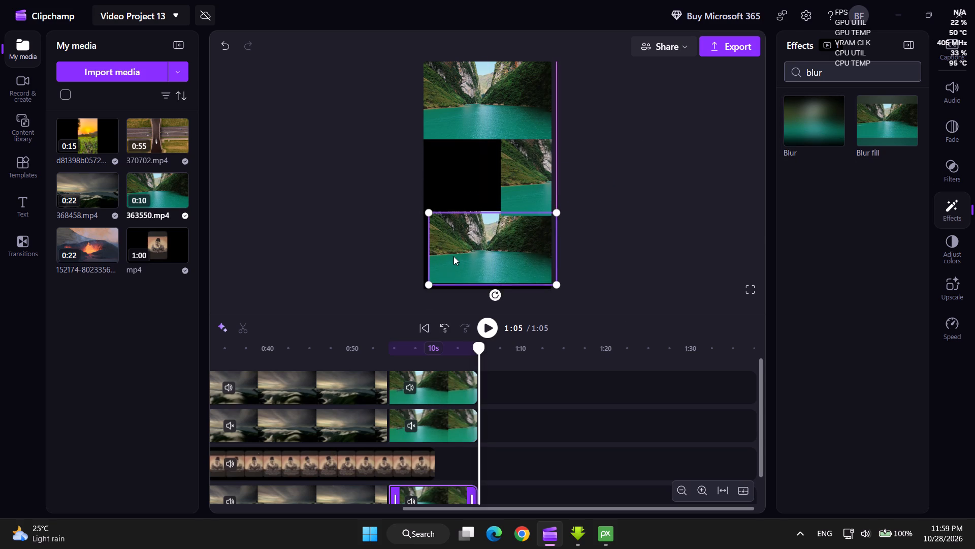
left_click_drag(453, 256, 451, 260)
left_click_drag(529, 173, 503, 176)
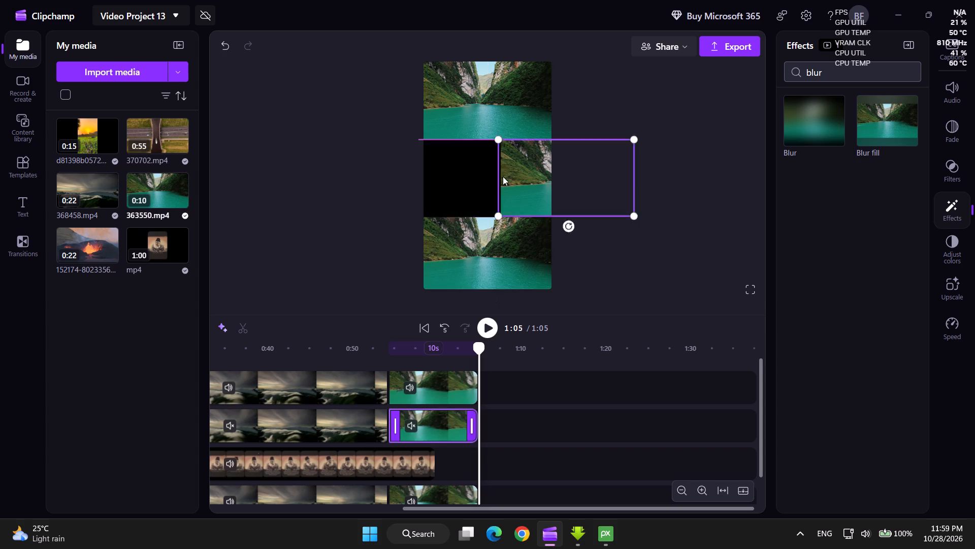
left_click_drag(503, 176, 446, 174)
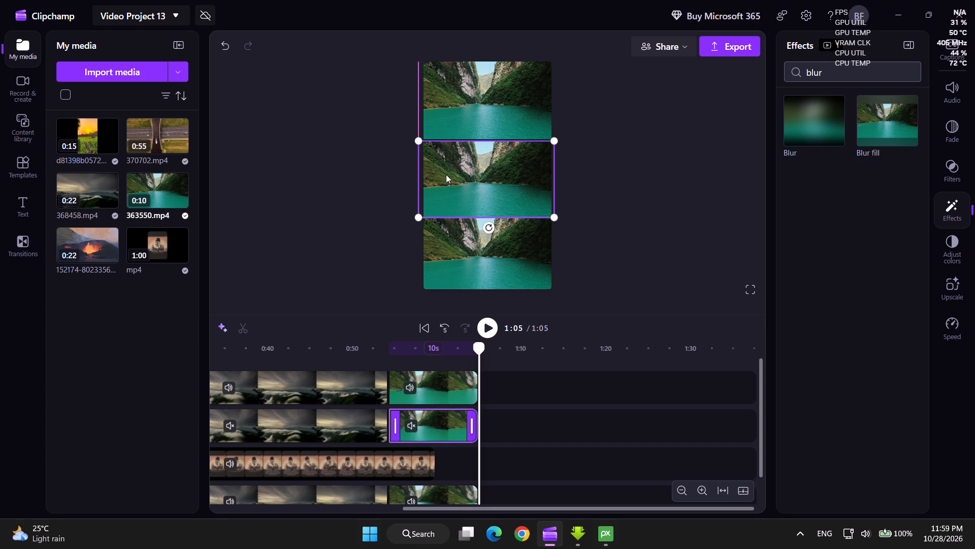
left_click_drag(446, 174, 445, 173)
Find the Blur effect and apply it to both the lowest and the uppermost 363550 pictures.
left_click(629, 185)
left_click(467, 243)
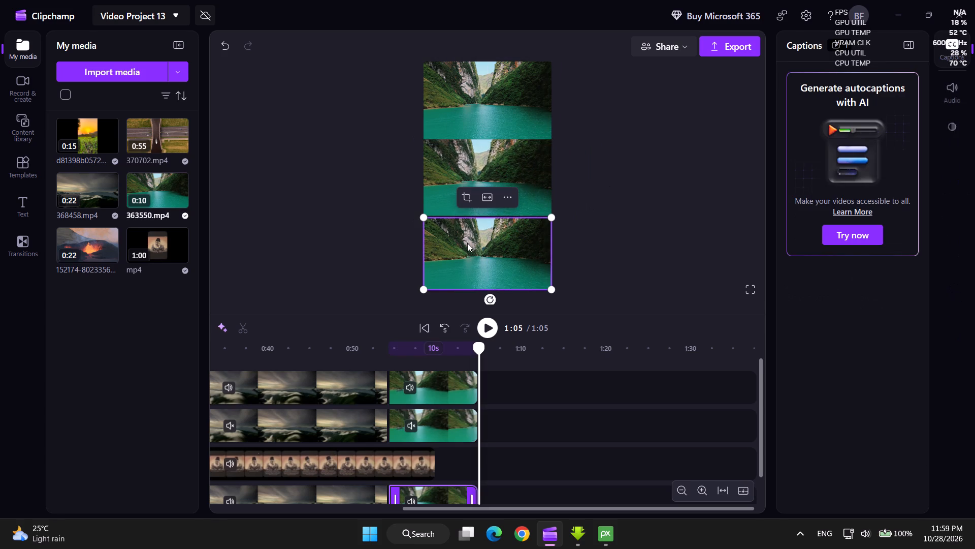
left_click(949, 205)
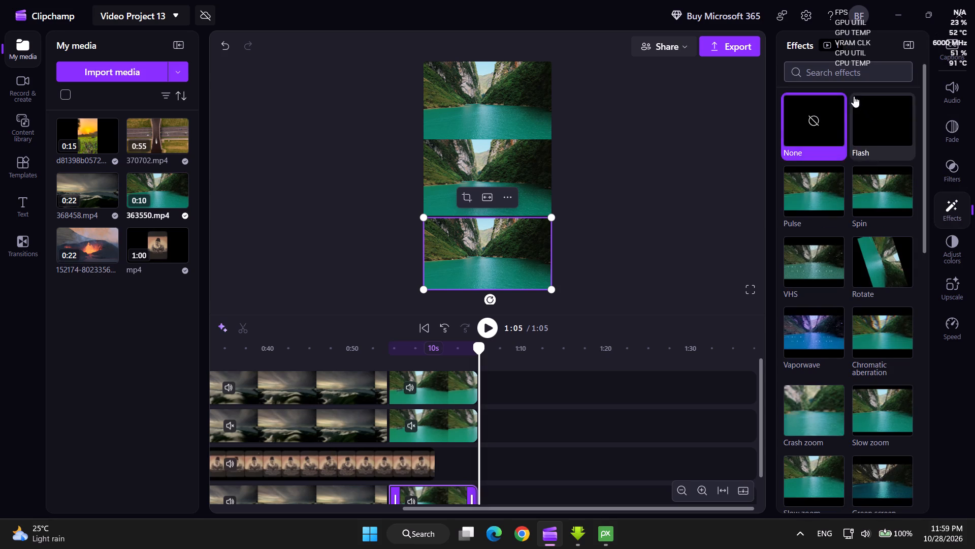
left_click(849, 67)
type("blur")
left_click(825, 126)
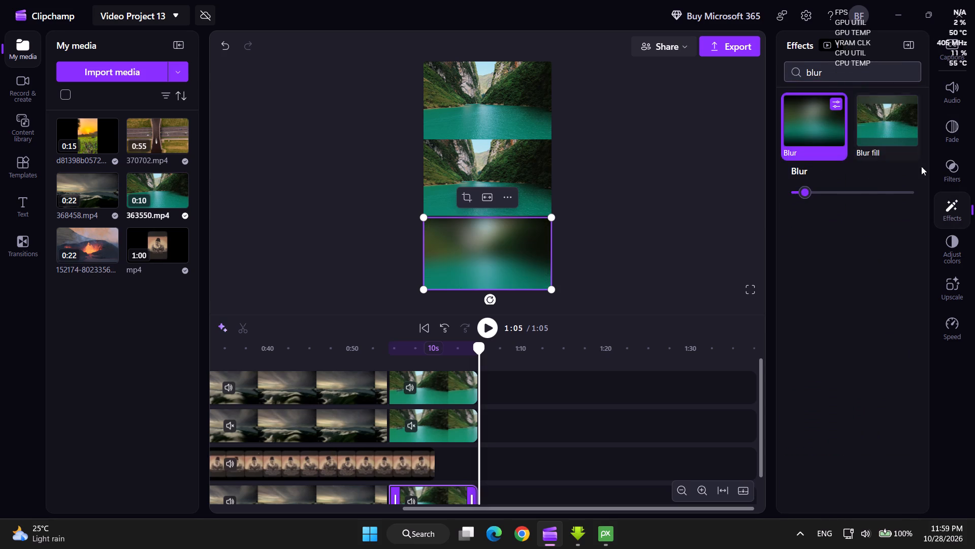
left_click(516, 91)
left_click(808, 121)
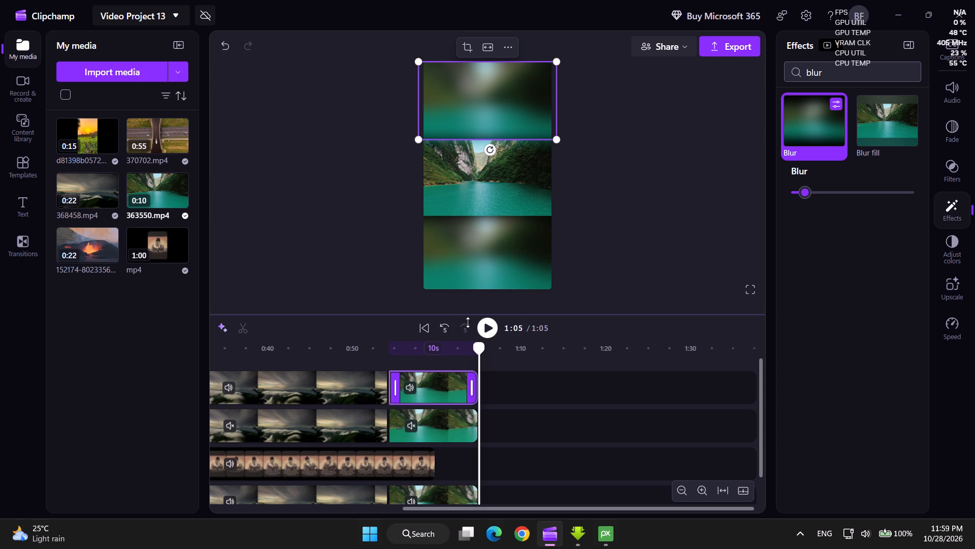
Play the whole video from the beginning and switch the preview to full screen to check the result.
left_click_drag(474, 350, 137, 366)
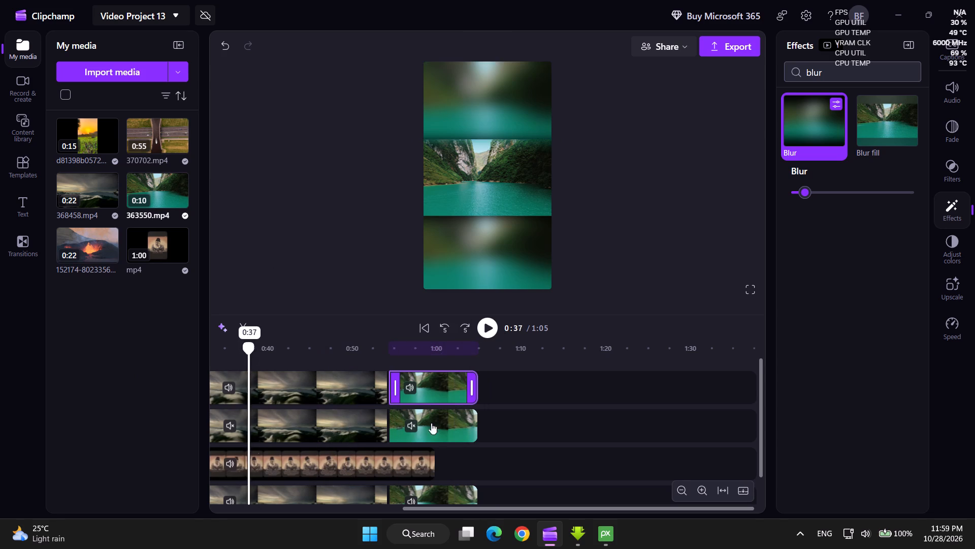
left_click_drag(469, 509, 226, 508)
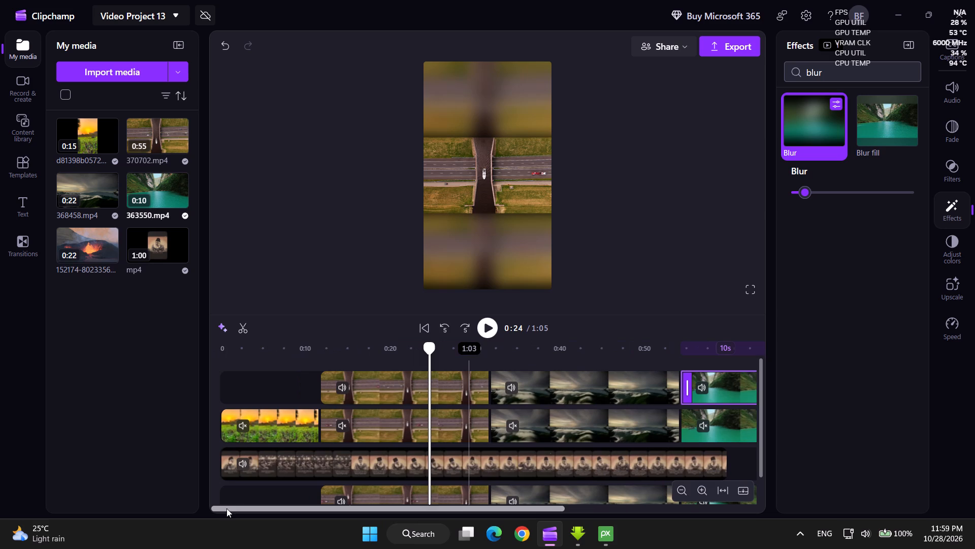
left_click_drag(226, 508, 226, 508)
left_click_drag(428, 346, 341, 344)
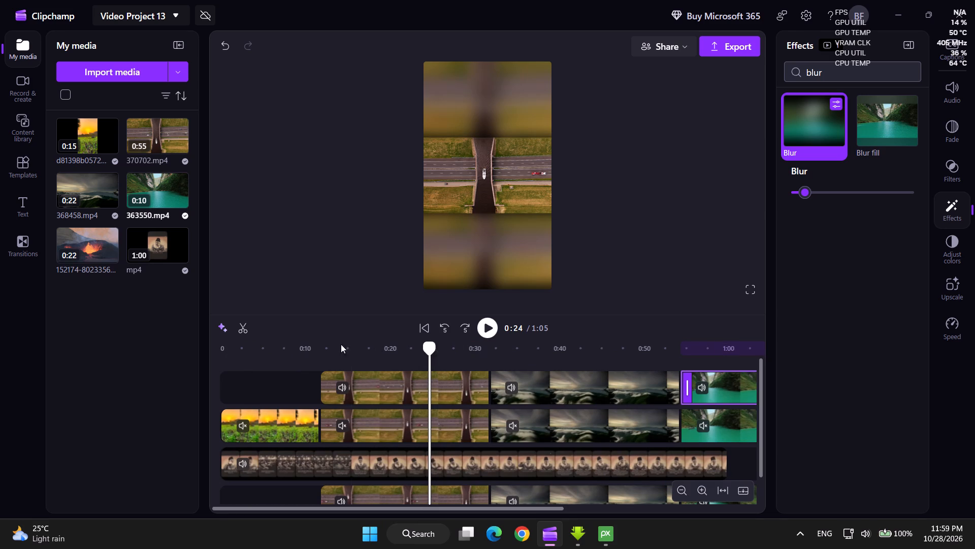
left_click_drag(341, 344, 219, 356)
left_click(487, 327)
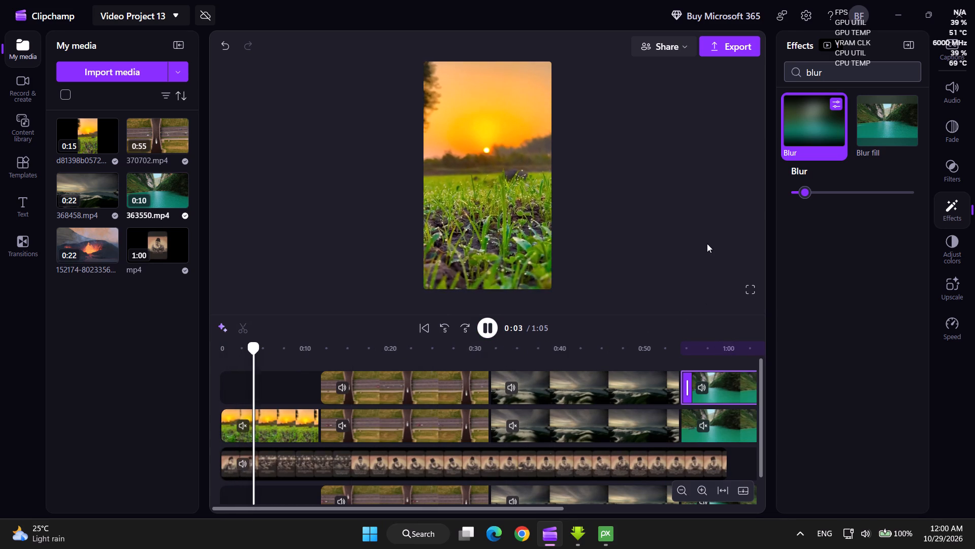
right_click(654, 222)
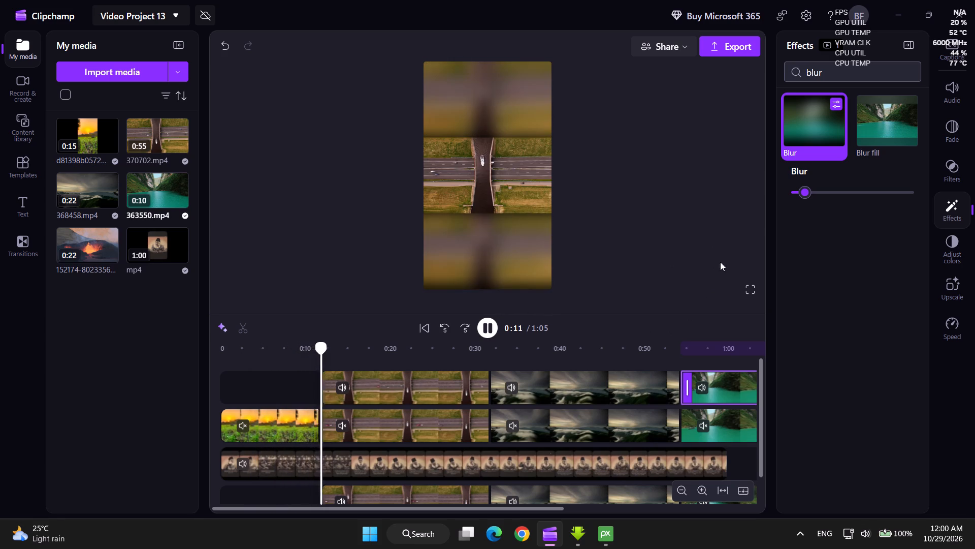
left_click(743, 282)
left_click(719, 301)
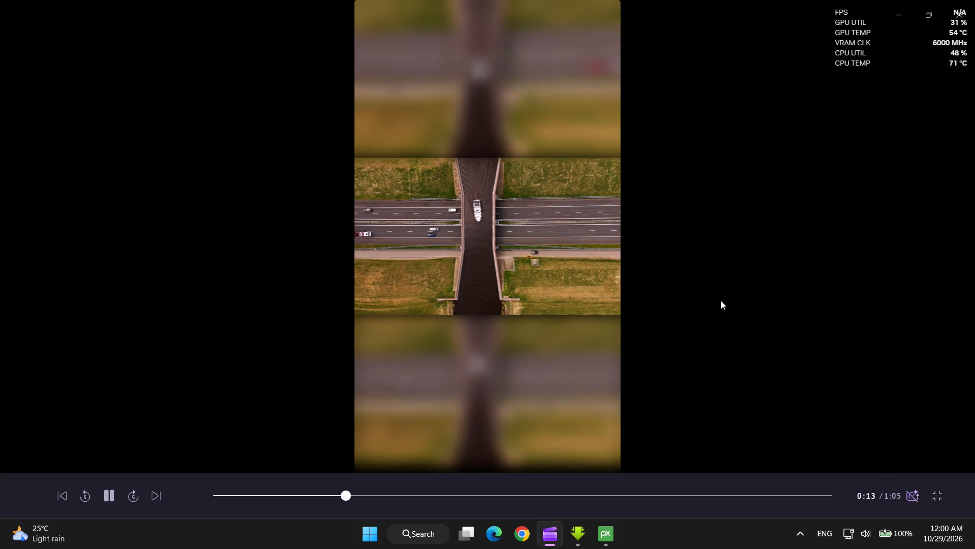
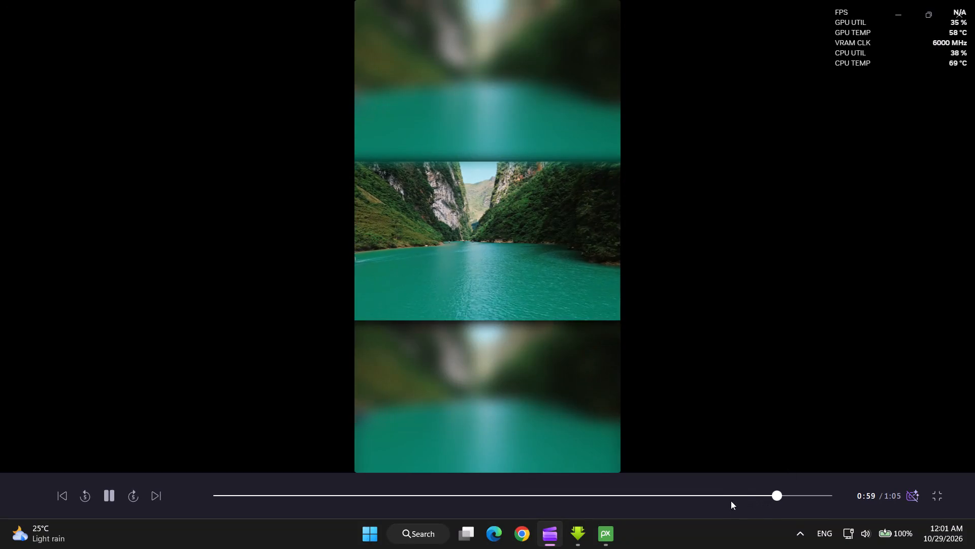
Compare the 368458 and 363550 sections in the full-screen preview and return to the editor.
left_click(731, 499)
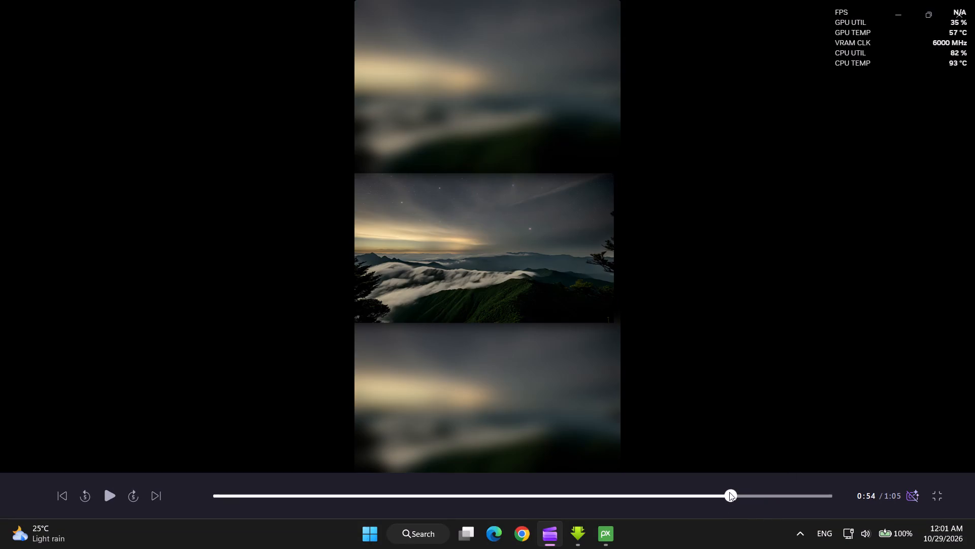
left_click(777, 498)
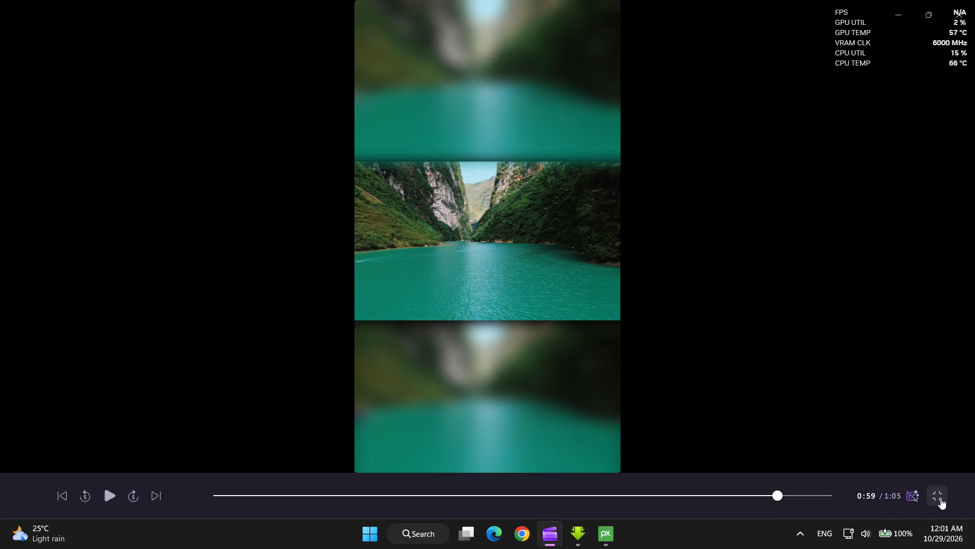
left_click(935, 491)
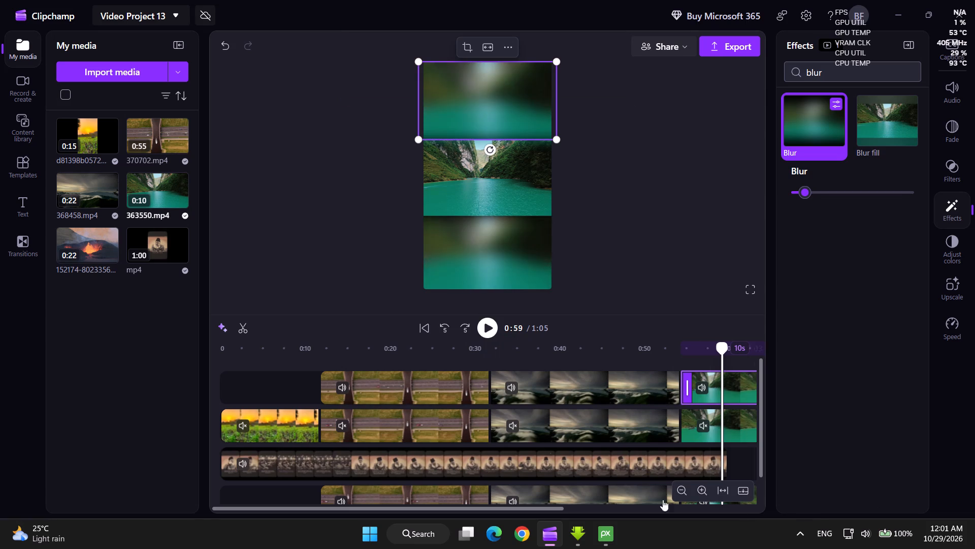
At about 0:46, shrink the lowest-track 368458 picture to roughly the frame's width and keep it directly below the centre picture.
left_click(611, 410)
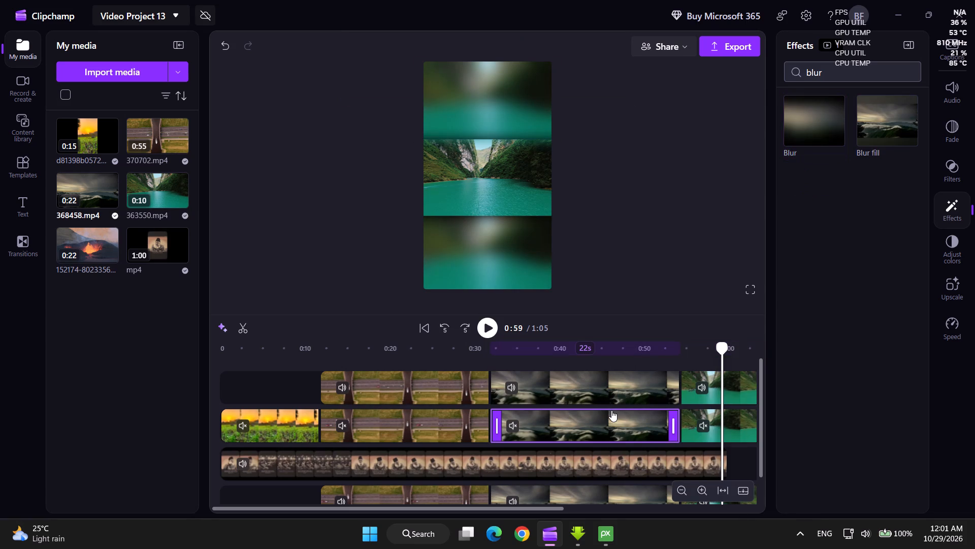
left_click_drag(719, 347, 652, 350)
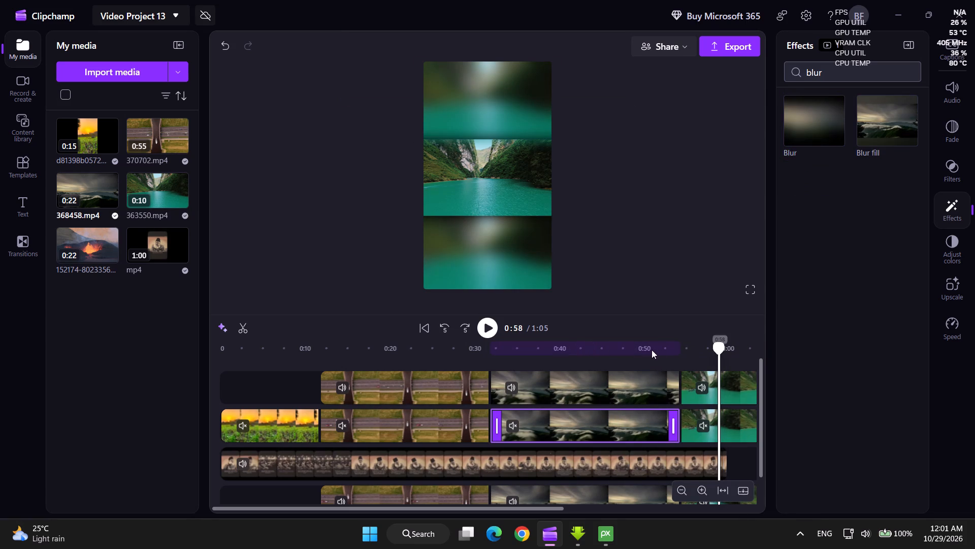
left_click_drag(652, 350, 617, 350)
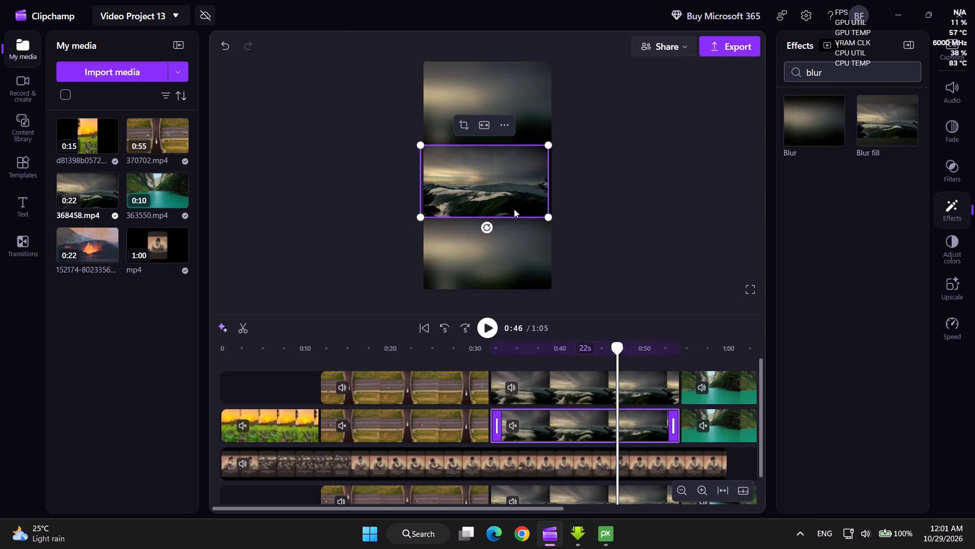
left_click(496, 185)
left_click(513, 118)
left_click(525, 103)
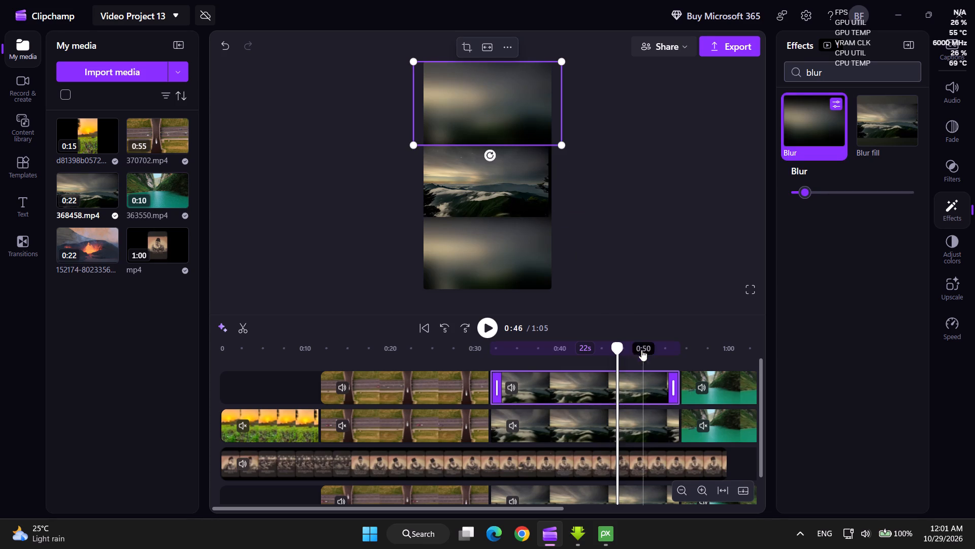
left_click(513, 191)
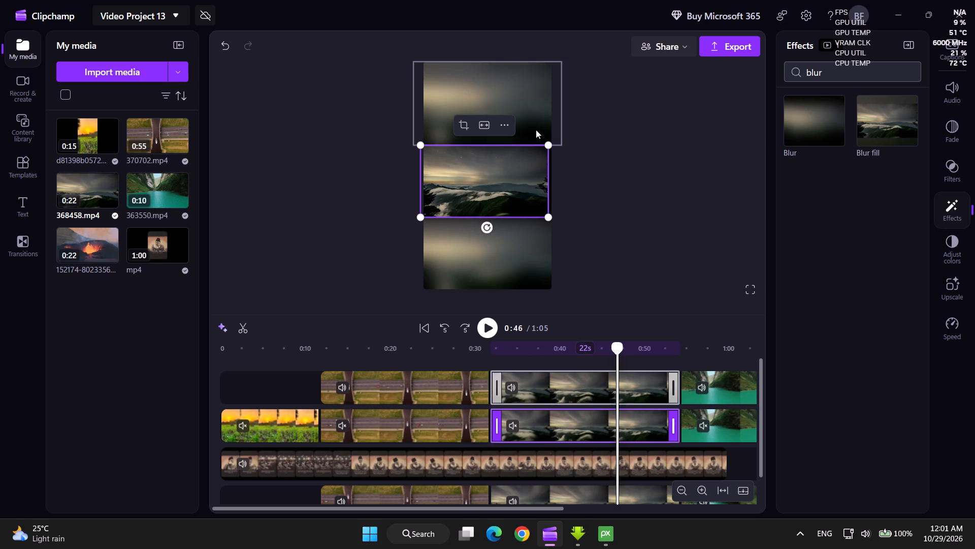
left_click(528, 268)
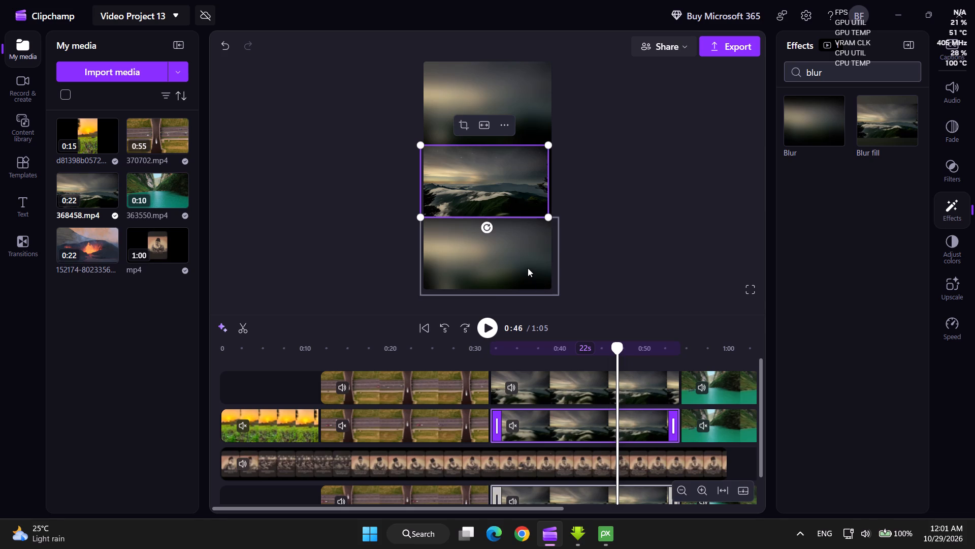
left_click_drag(559, 296, 547, 289)
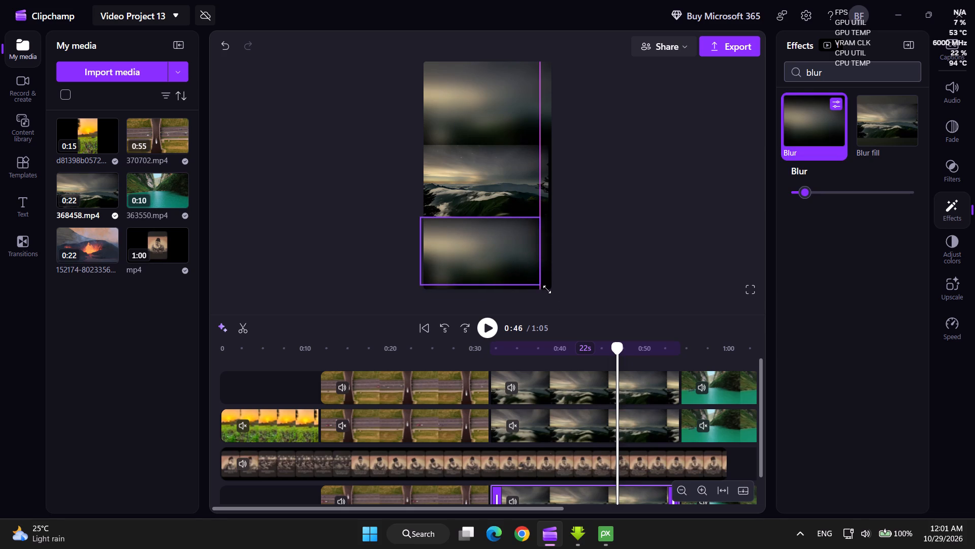
left_click_drag(547, 289, 550, 289)
left_click_drag(509, 255, 508, 260)
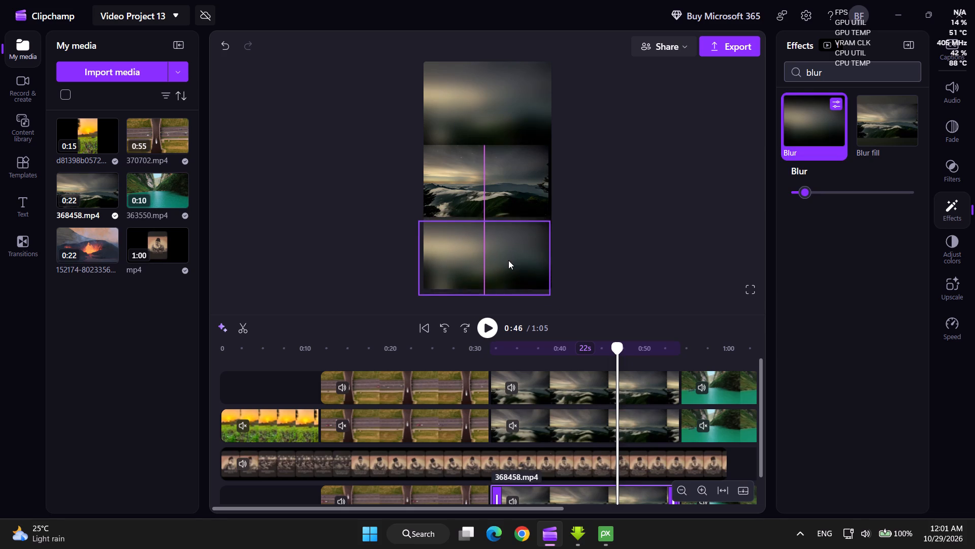
left_click_drag(508, 260, 505, 230)
left_click_drag(505, 230, 507, 256)
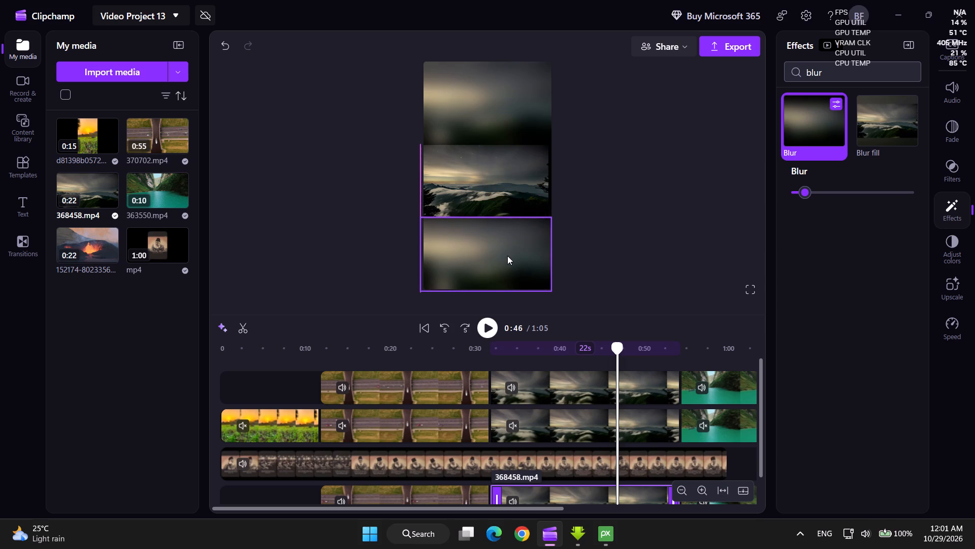
left_click_drag(507, 256, 508, 256)
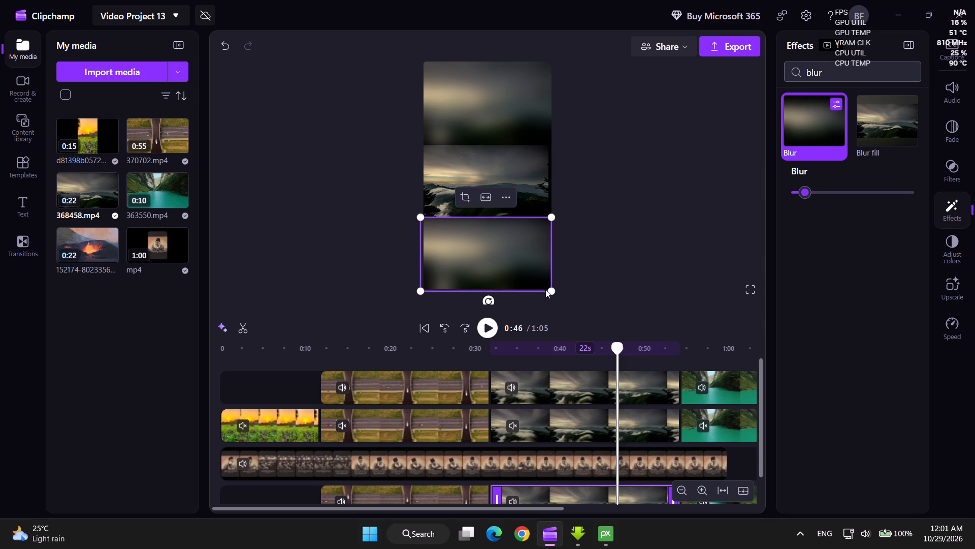
Align the bottom 368458 picture with the frame's left edge and resize it to nearly the frame's width.
left_click_drag(550, 290, 522, 273)
left_click(495, 252)
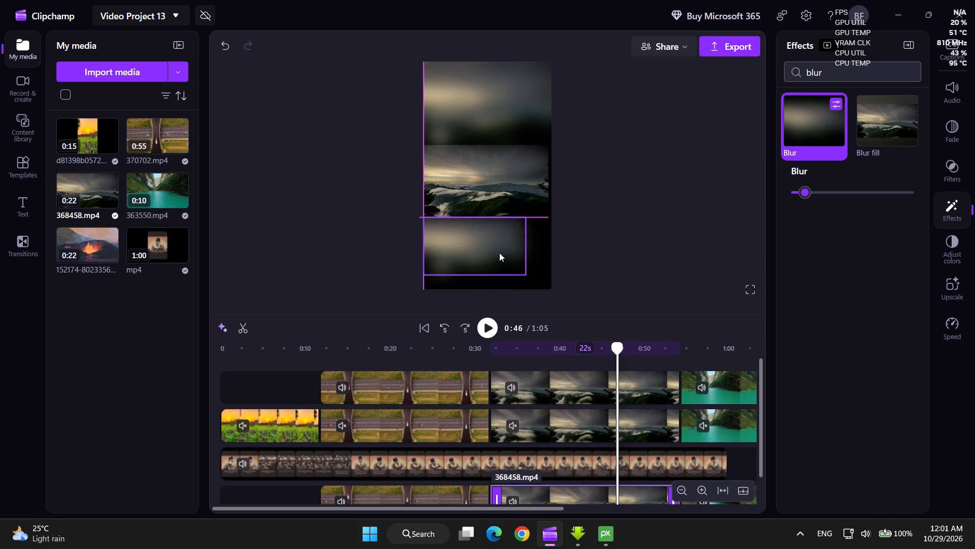
left_click_drag(523, 274, 541, 283)
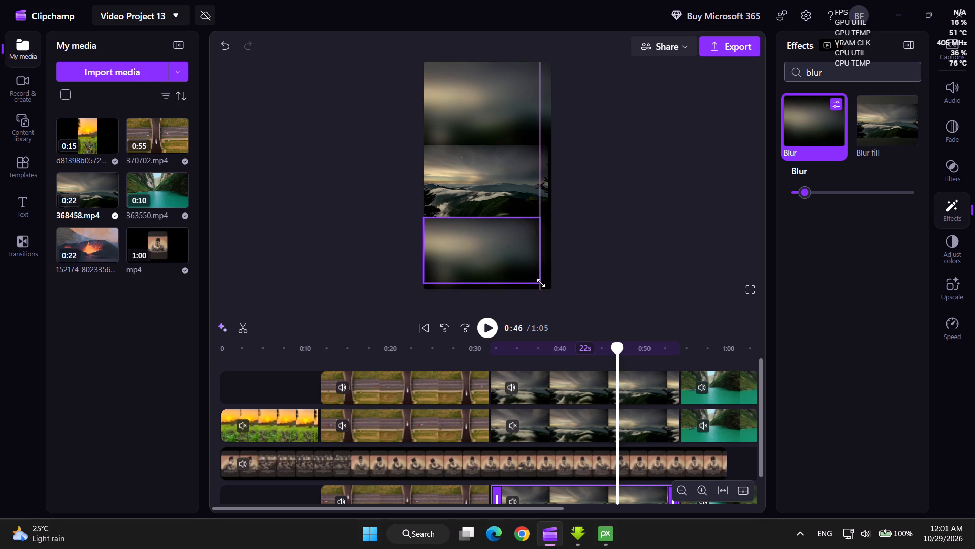
left_click_drag(541, 283, 546, 285)
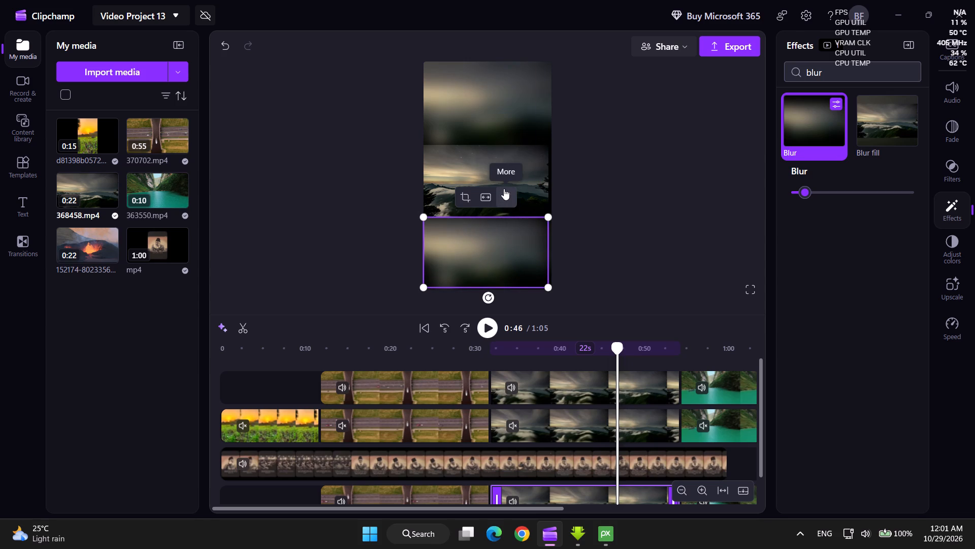
Shift the centre 368458 picture sideways so it lines up with both side edges of the frame, directly below the top copy.
left_click(518, 175)
left_click(523, 174)
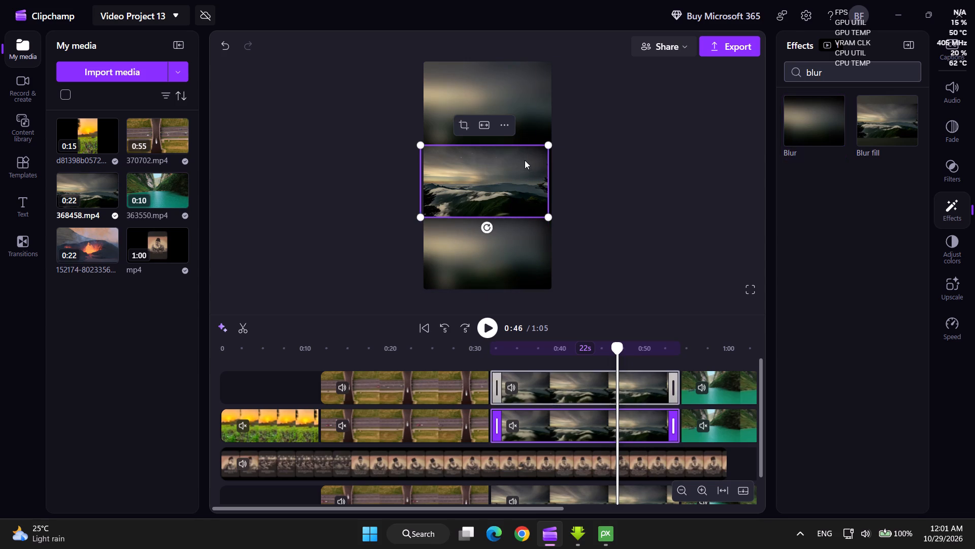
left_click(528, 163)
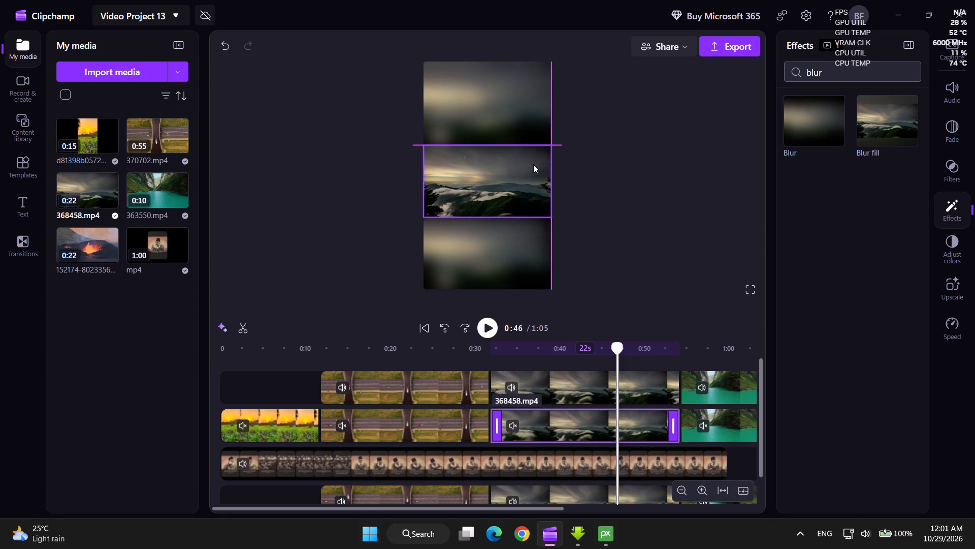
left_click(536, 109)
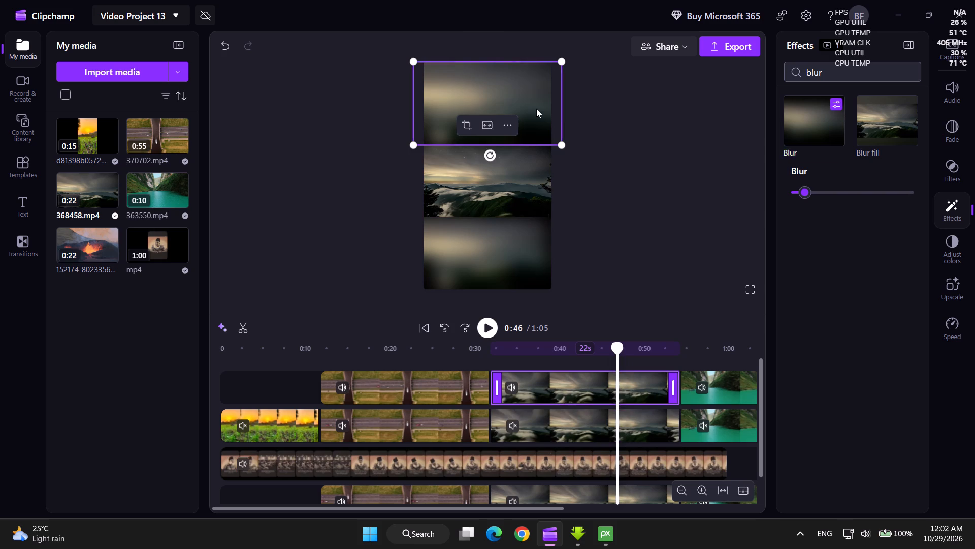
Check both sections in full screen, and shift the three 363550 pictures slightly lower at 0:56, stacking them edge to edge.
left_click(743, 287)
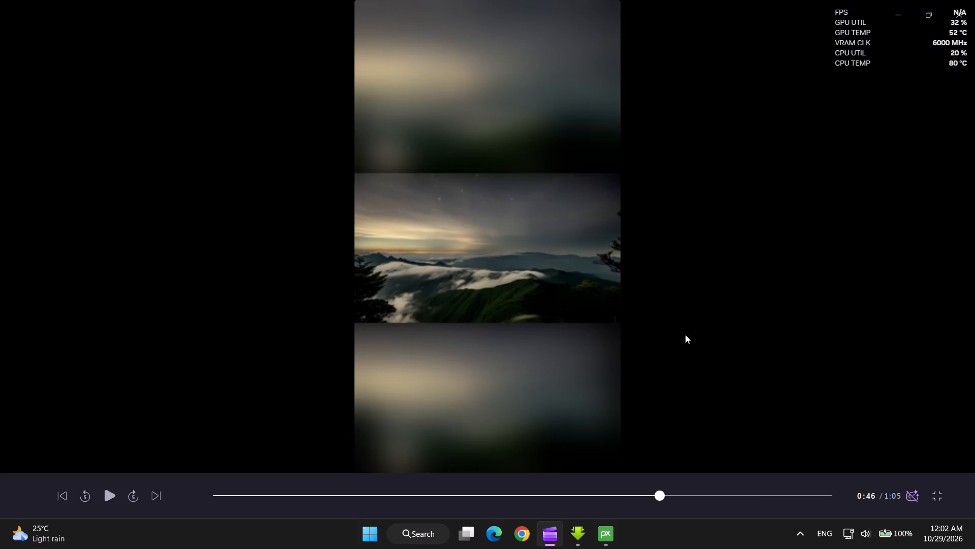
left_click(626, 494)
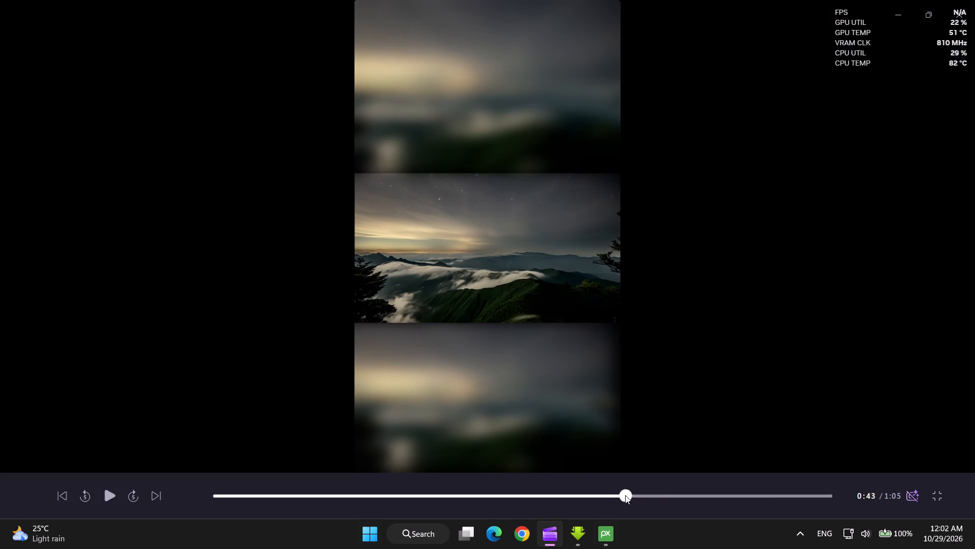
left_click(751, 494)
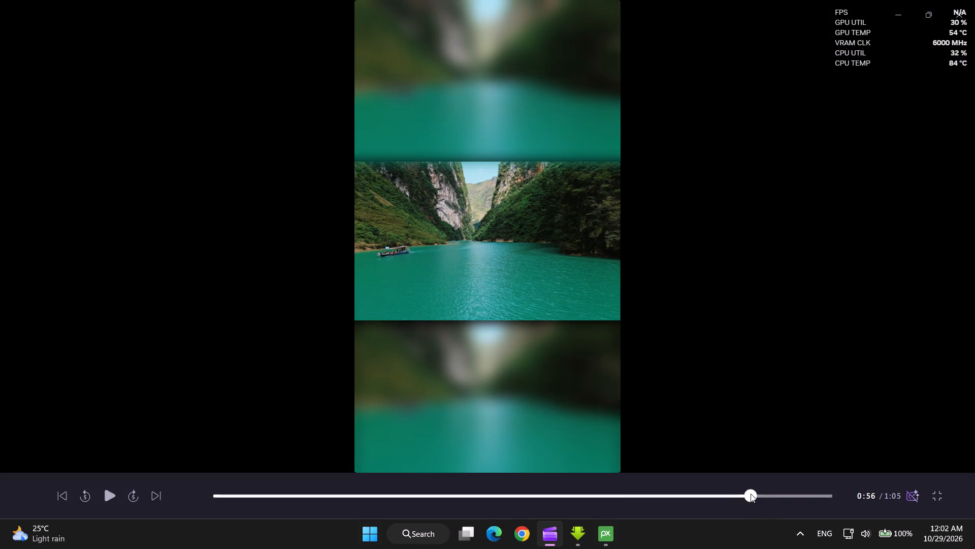
left_click(931, 500)
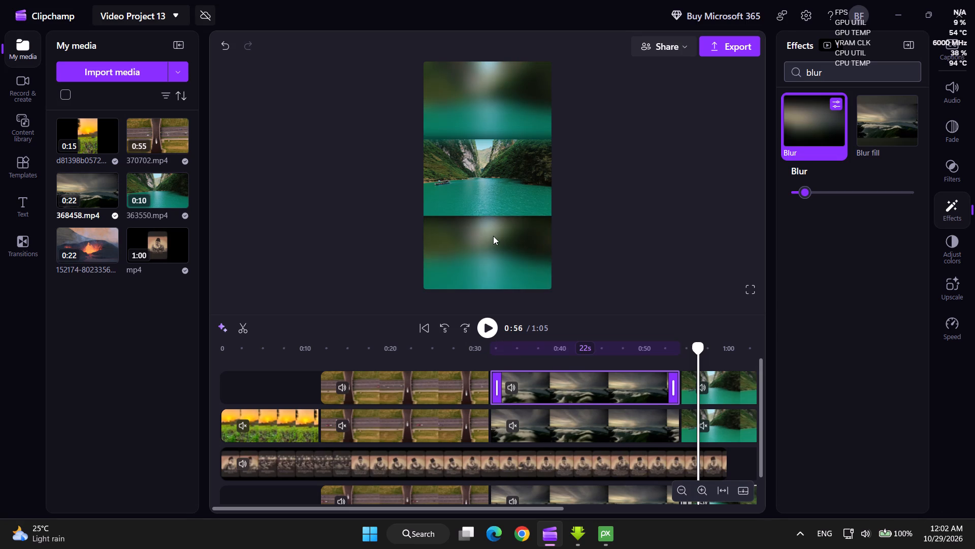
left_click(493, 236)
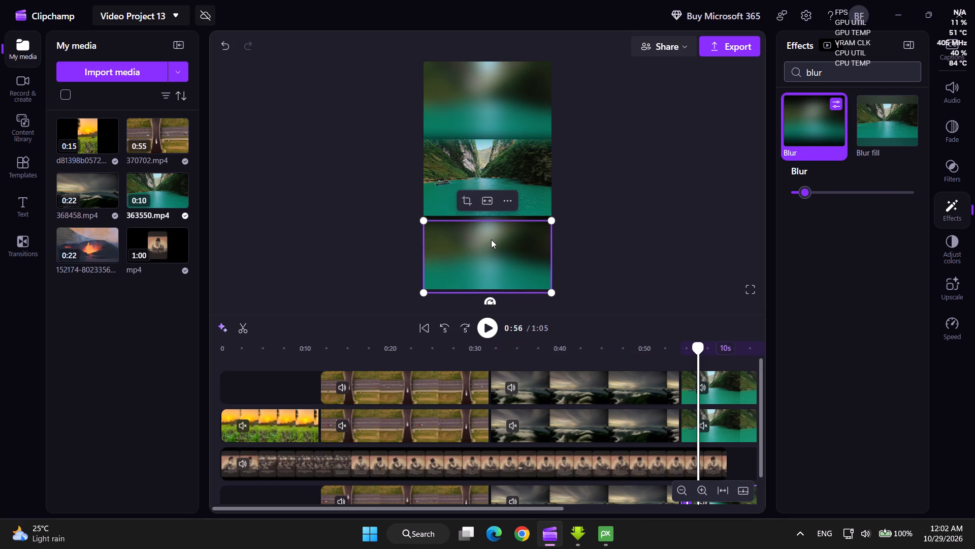
left_click(487, 170)
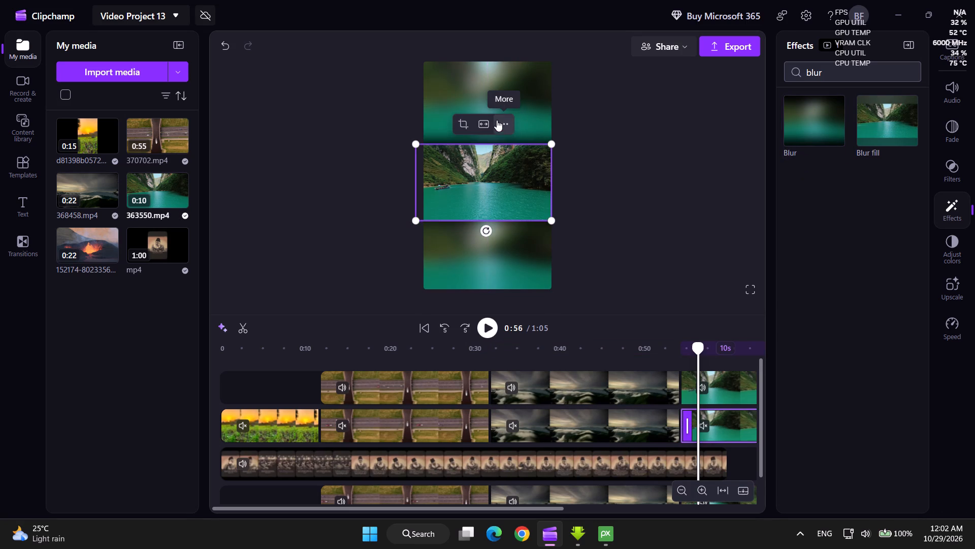
left_click_drag(500, 102, 498, 112)
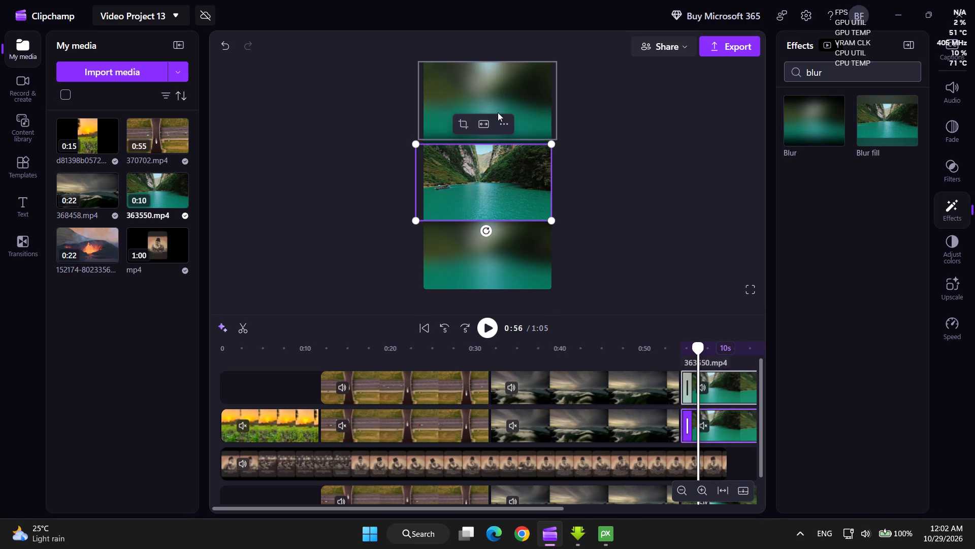
left_click_drag(498, 112, 521, 127)
left_click_drag(527, 101, 529, 115)
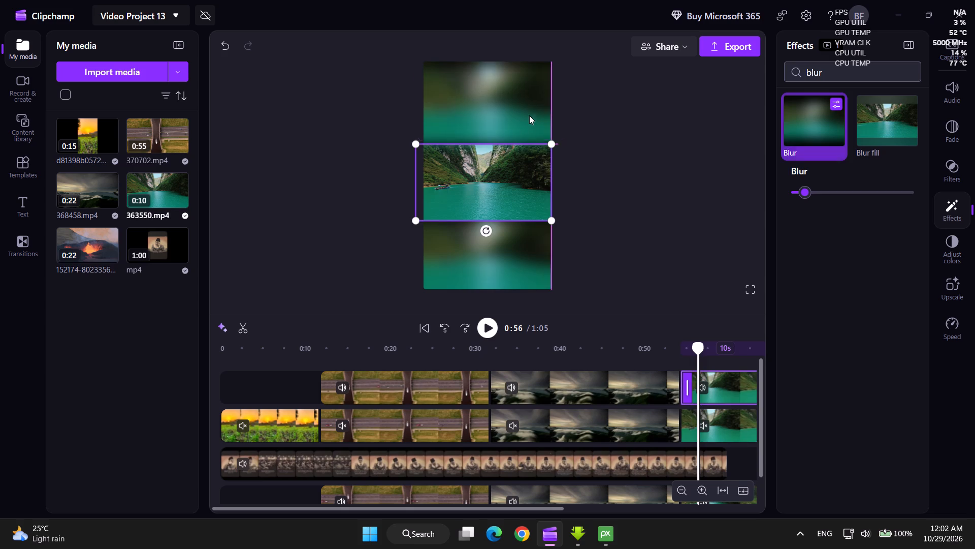
left_click_drag(529, 115, 519, 105)
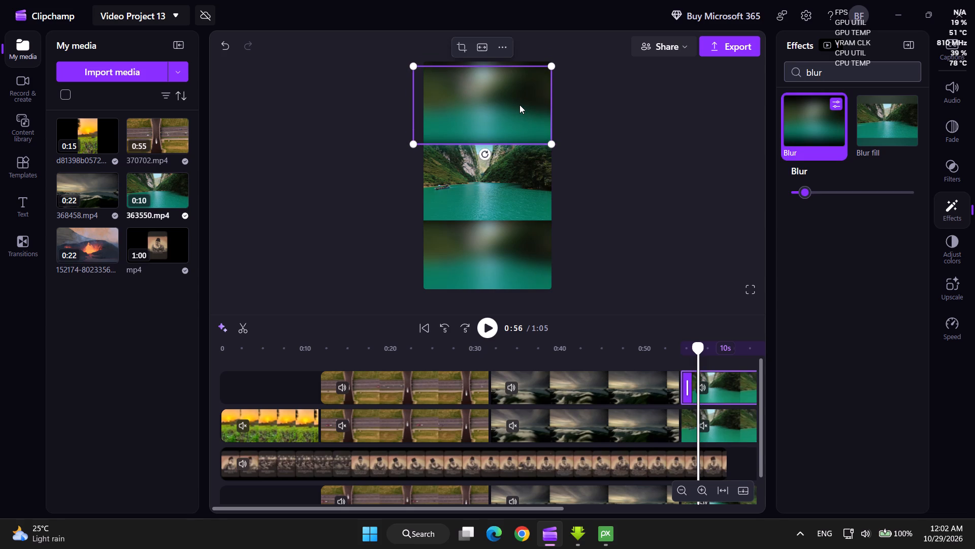
Review the adjusted picture layouts in full screen at several points across the 363550, 368458 and 370702 sections.
left_click(755, 289)
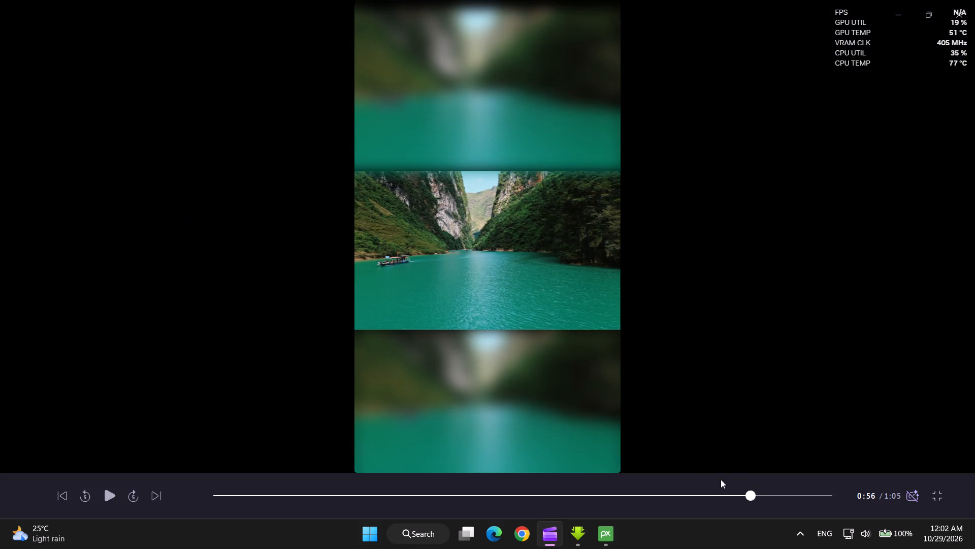
left_click(709, 493)
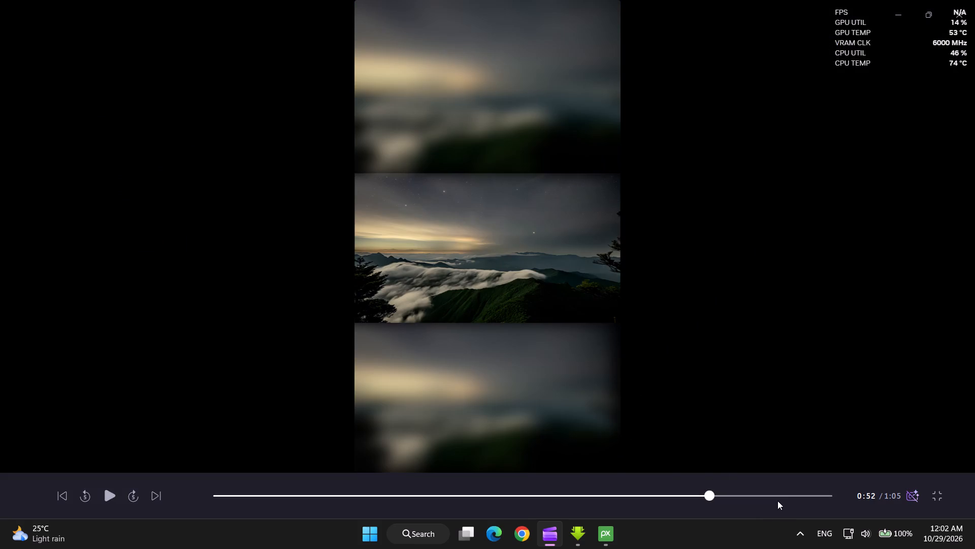
left_click(776, 497)
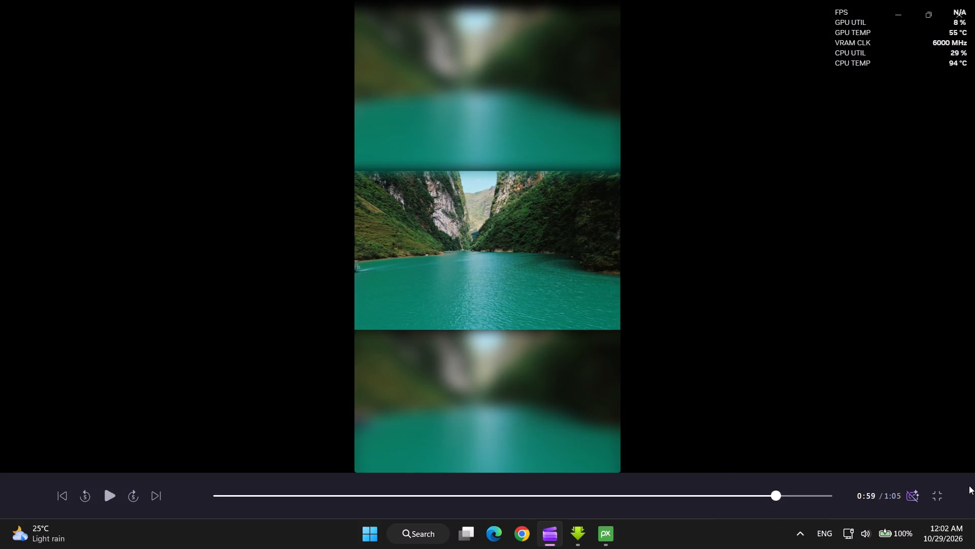
left_click(611, 497)
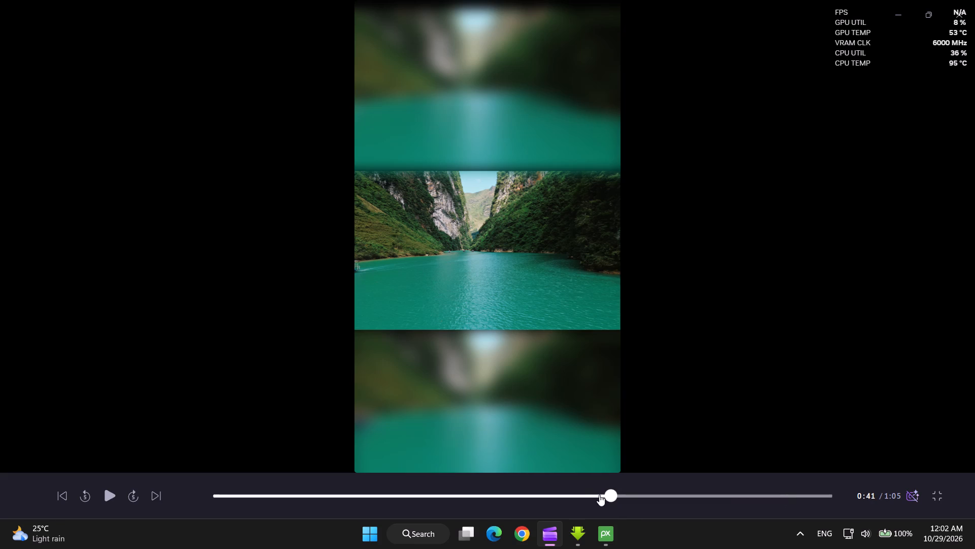
left_click(544, 499)
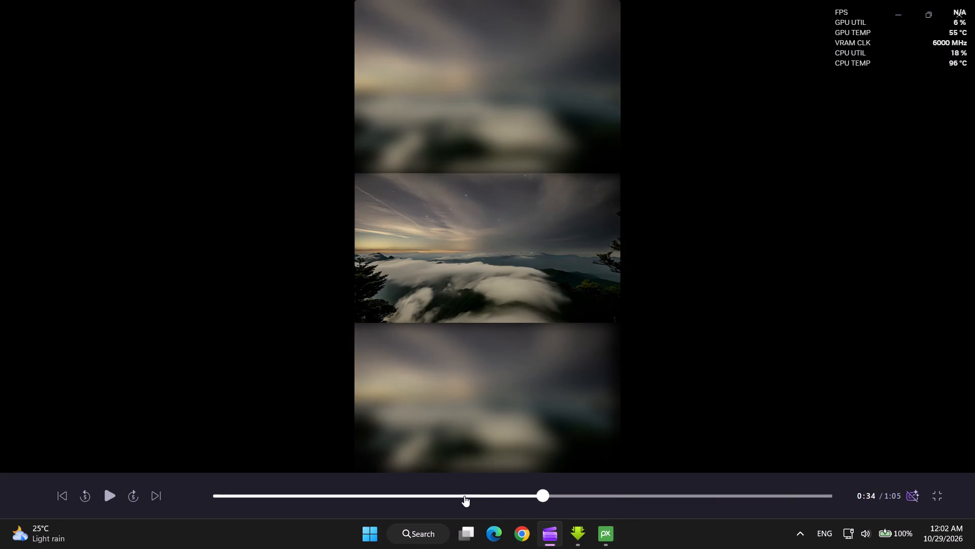
left_click(464, 496)
left_click(520, 497)
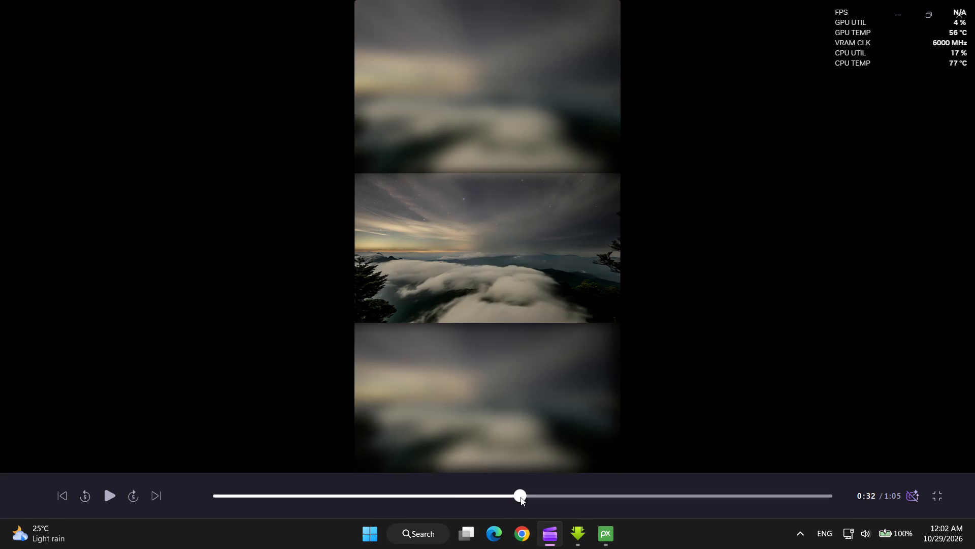
left_click(443, 496)
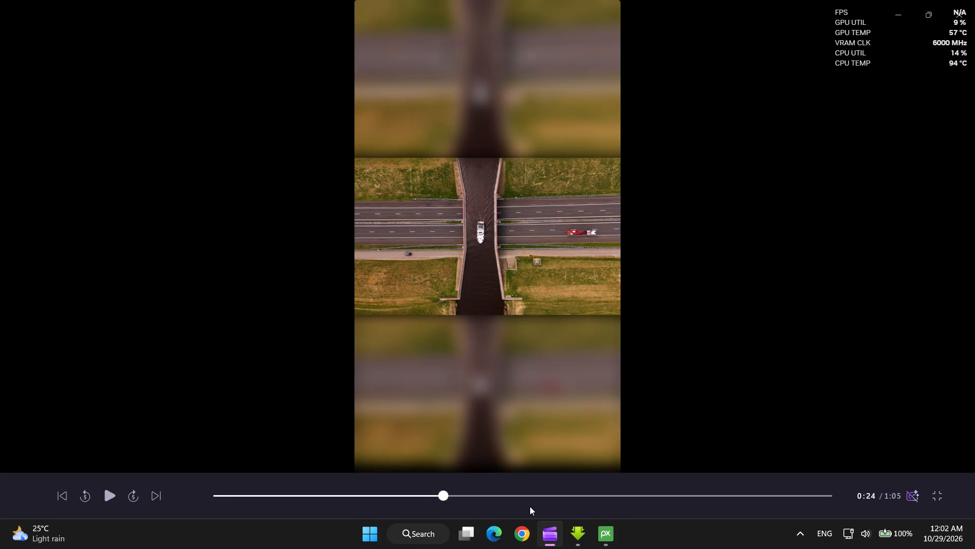
Check the picture layouts in full screen at 0:31 and 0:38, and return to the editor.
left_click(511, 502)
left_click(513, 498)
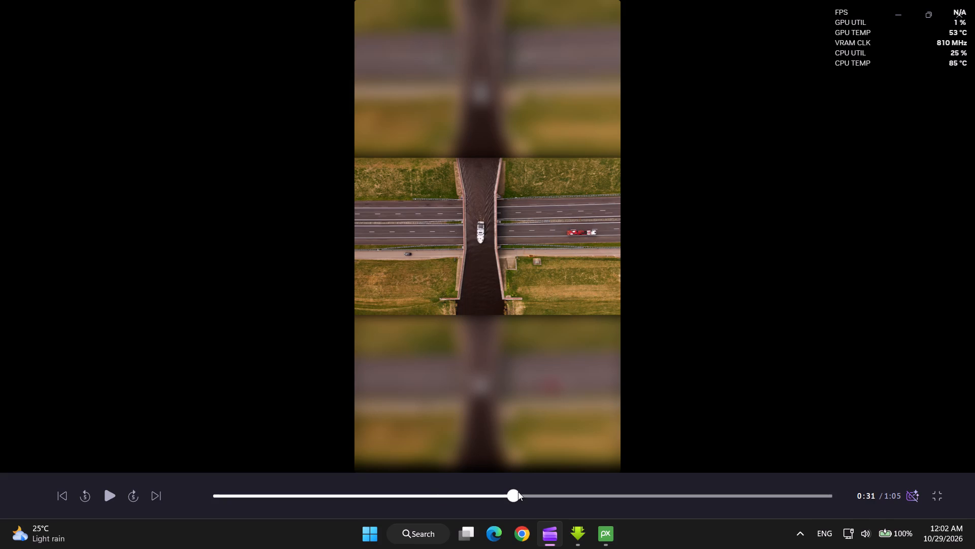
left_click(580, 495)
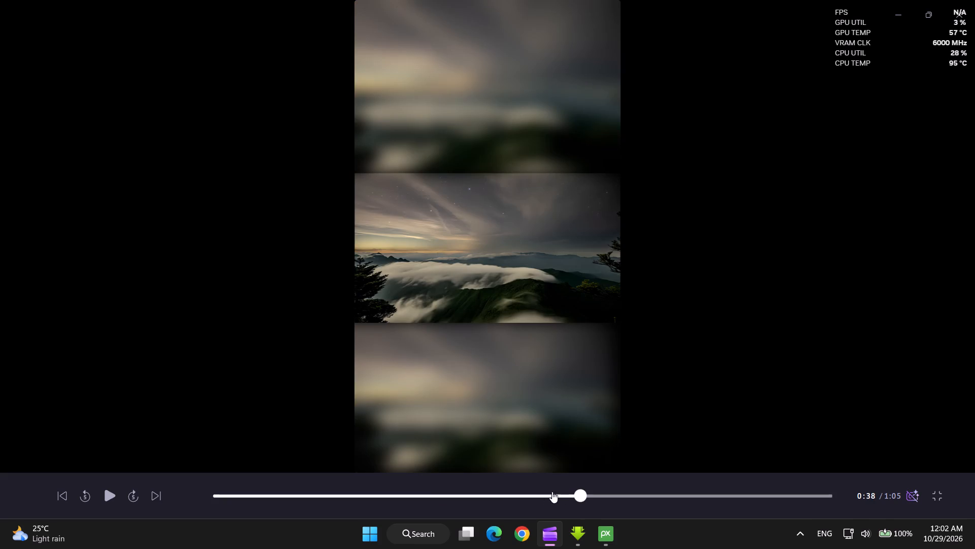
left_click(936, 504)
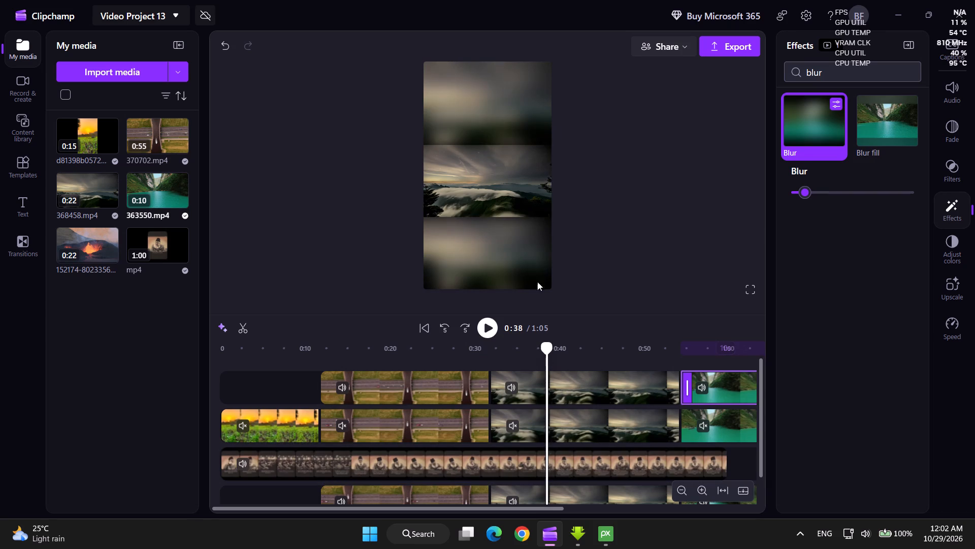
Nudge the top 368458 copy slightly higher and reposition the centre picture slightly left, directly below the top copy.
left_click_drag(505, 112, 504, 105)
left_click_drag(513, 157, 513, 150)
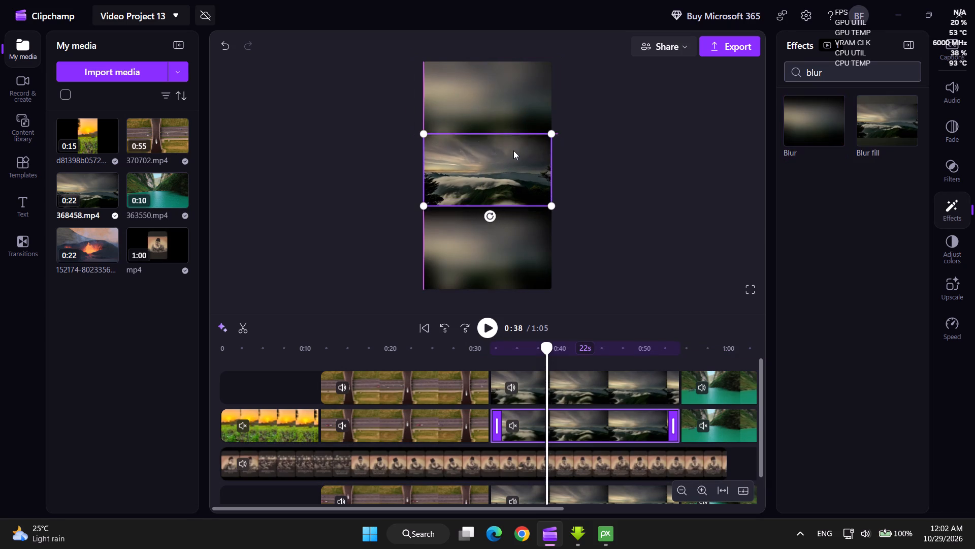
left_click_drag(513, 150, 512, 156)
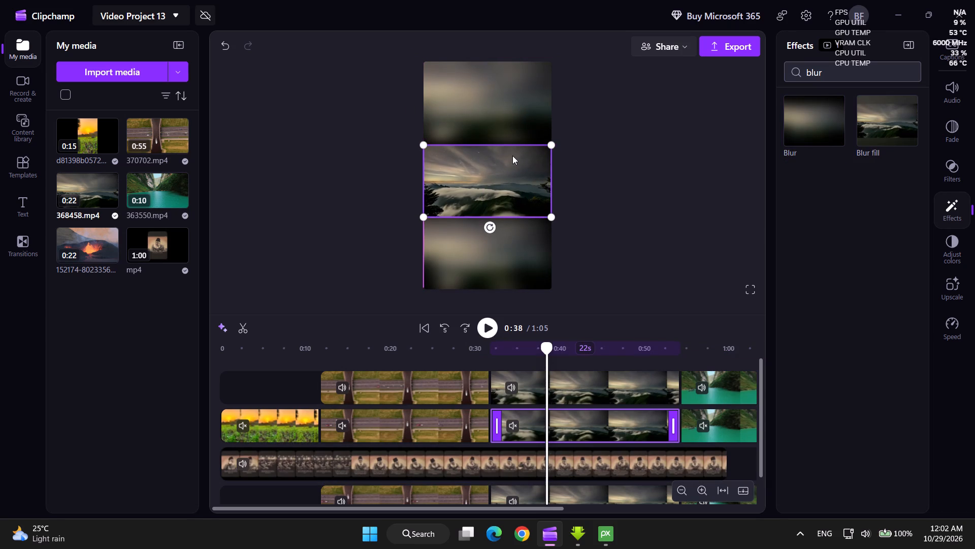
left_click_drag(512, 156, 512, 171)
left_click_drag(520, 203, 520, 191)
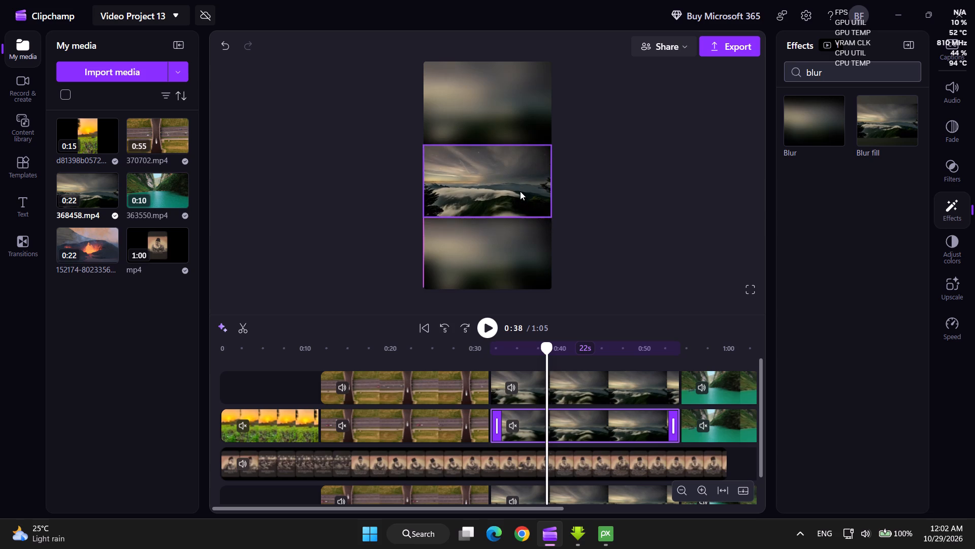
left_click_drag(520, 191, 515, 218)
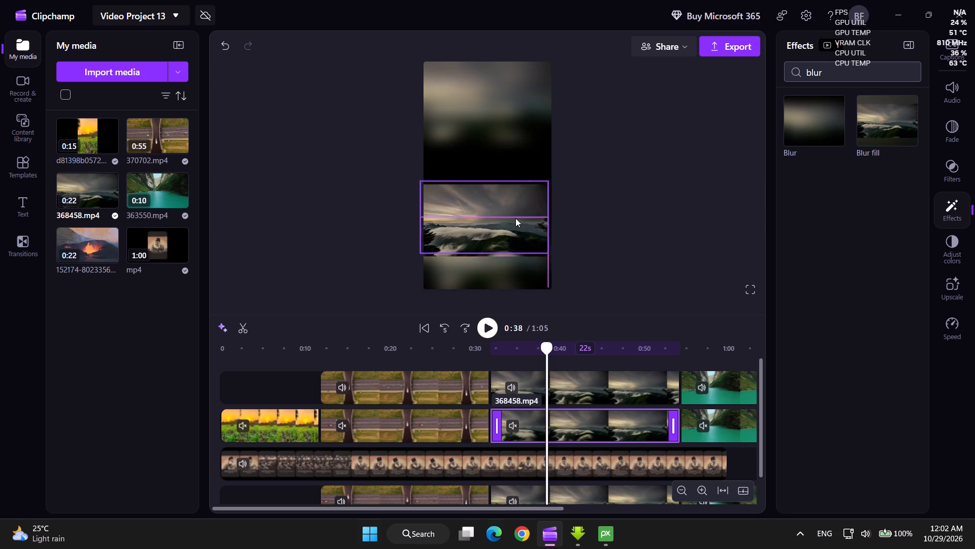
left_click_drag(515, 218, 515, 194)
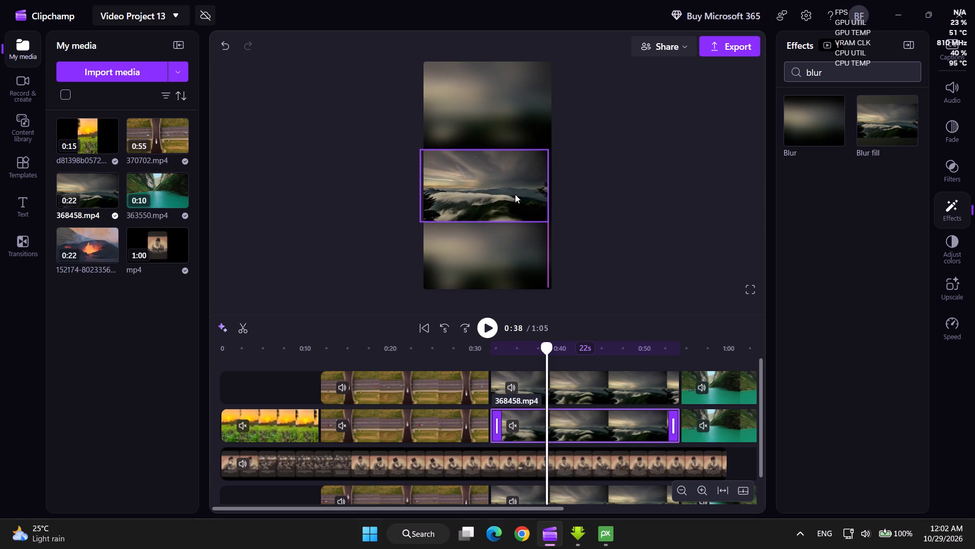
left_click_drag(515, 194, 517, 191)
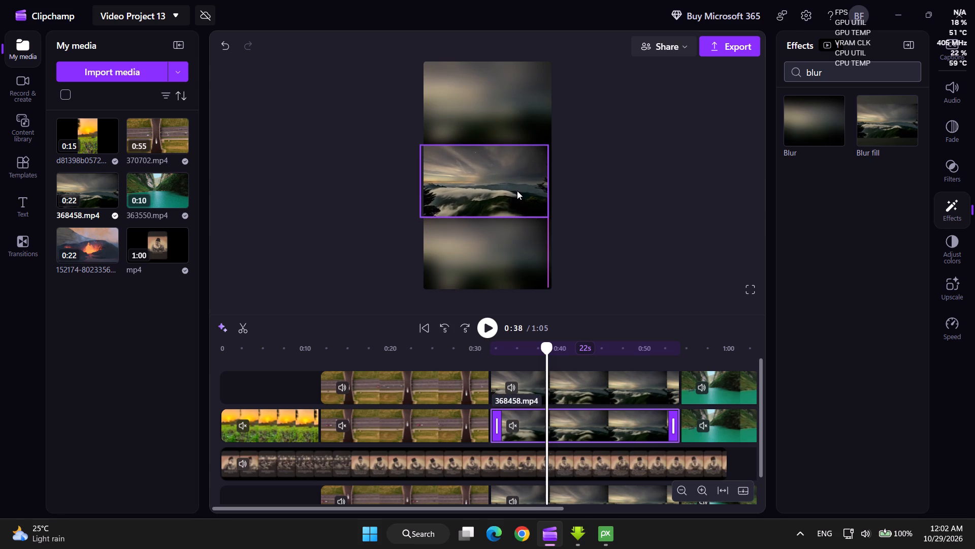
left_click_drag(517, 191, 518, 190)
Enlarge the bottom blurred 368458 copy slightly to nearly the frame's width and place it directly beneath the centre picture.
left_click(512, 253)
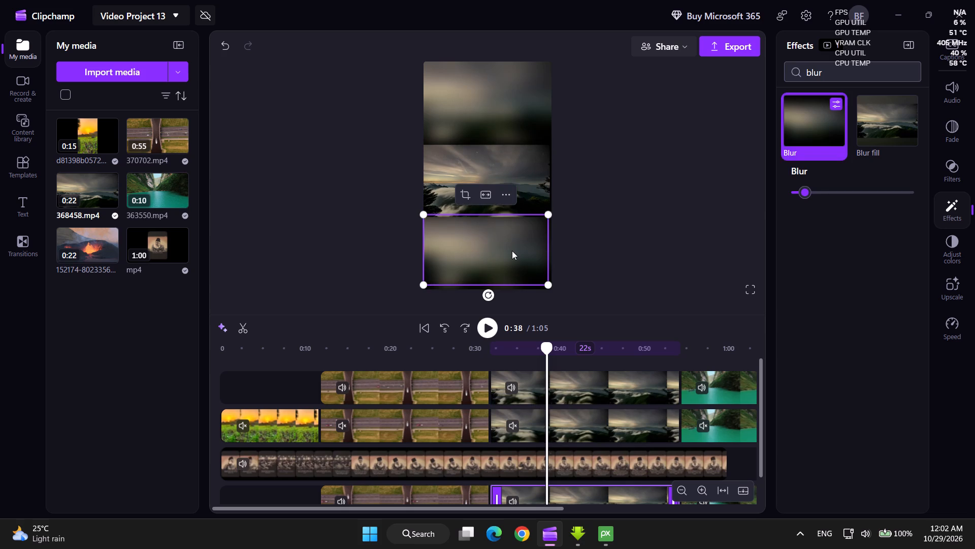
left_click_drag(512, 251, 512, 255)
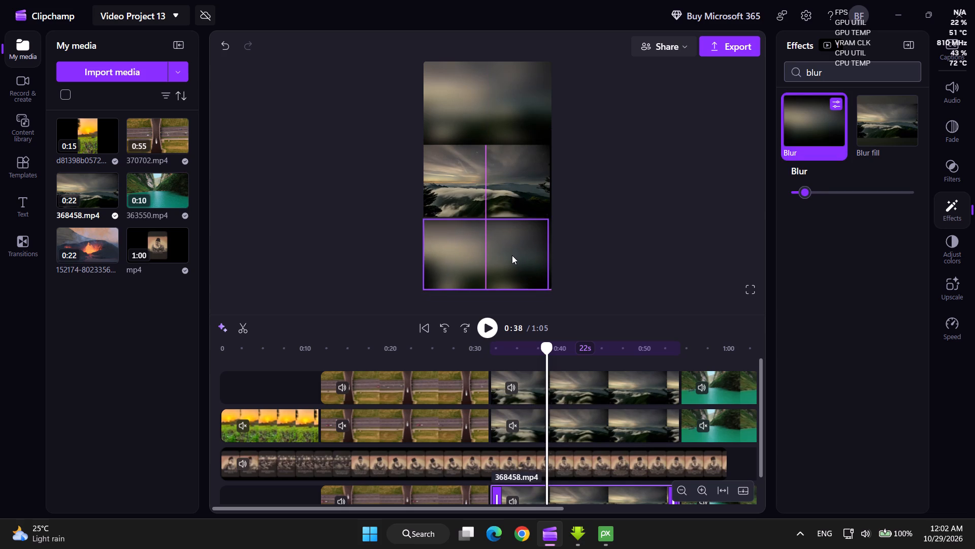
left_click_drag(512, 255, 512, 252)
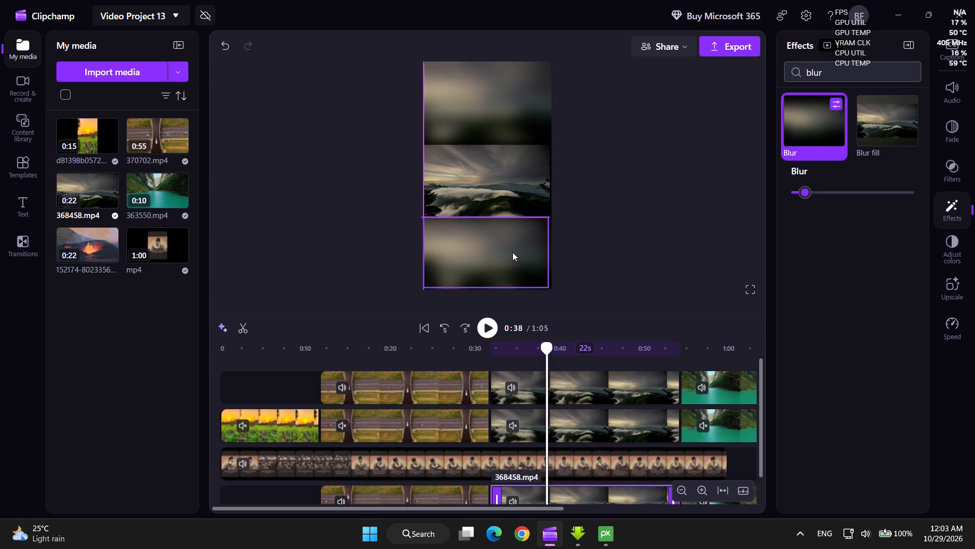
left_click_drag(512, 252, 509, 264)
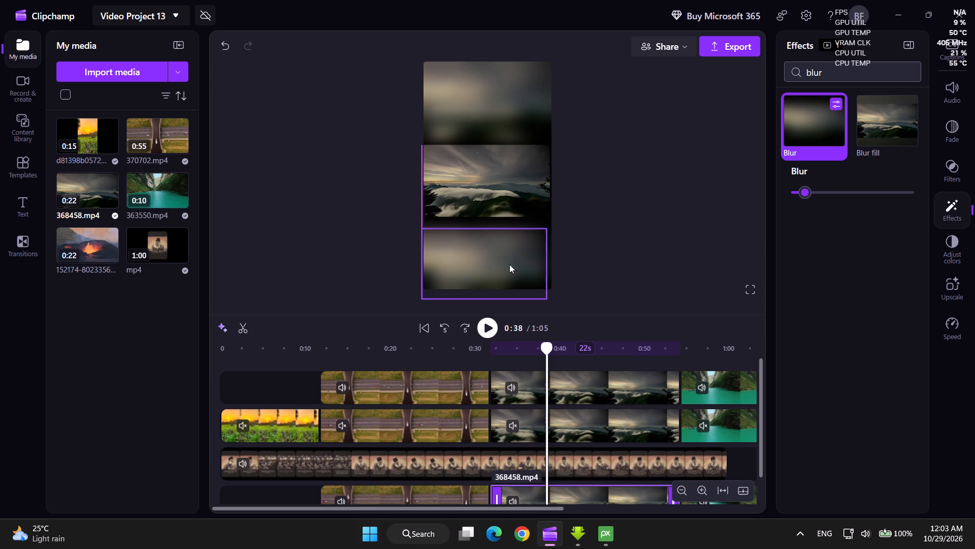
left_click_drag(509, 264, 507, 263)
left_click(543, 228)
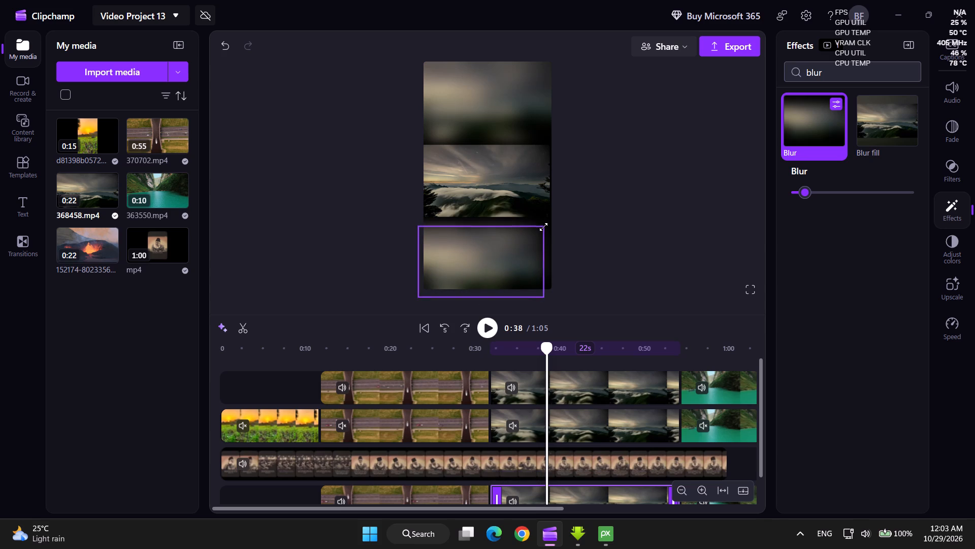
left_click_drag(500, 242, 504, 237)
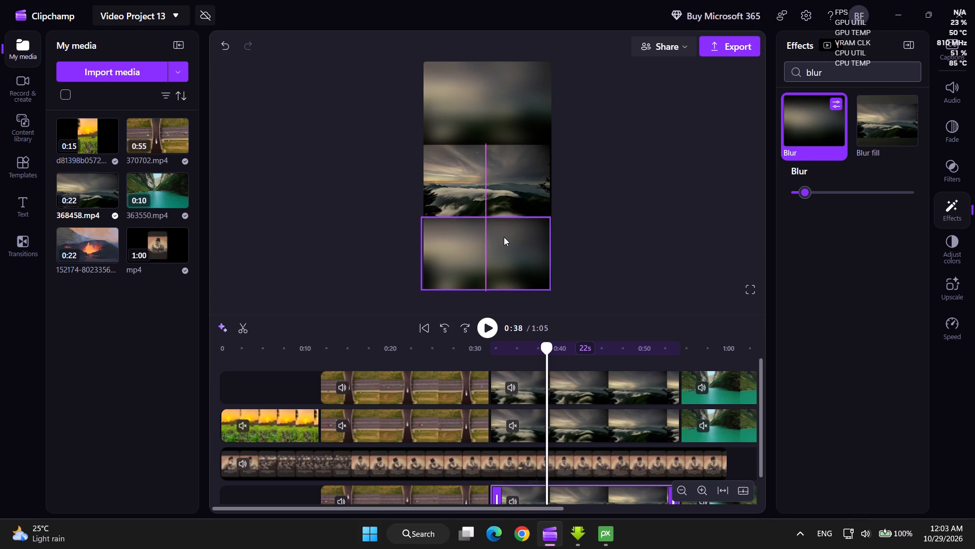
left_click_drag(504, 237, 504, 236)
Play the adjusted 368458 section in full screen around 0:35 to check the three pictures' alignment, and return to the editor.
left_click(749, 284)
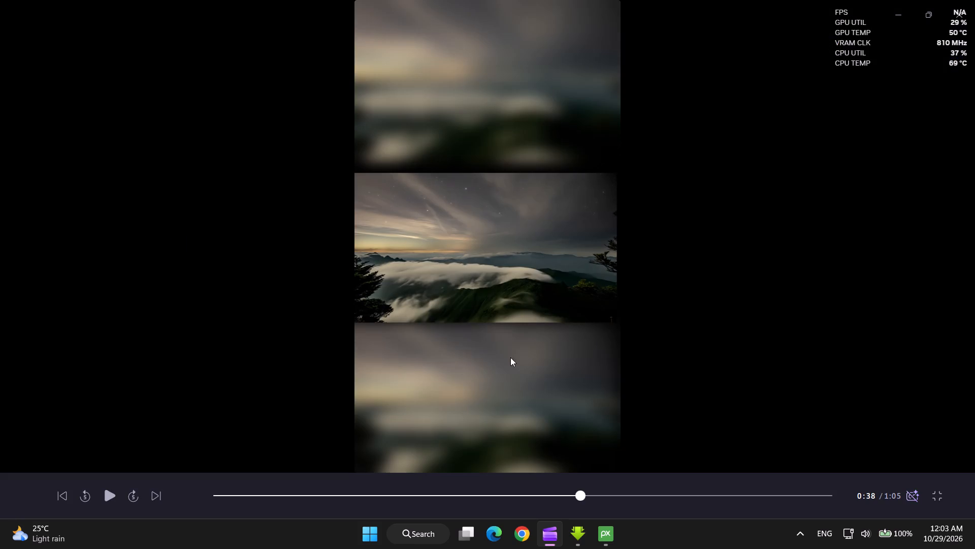
left_click(109, 494)
left_click(511, 495)
left_click(546, 492)
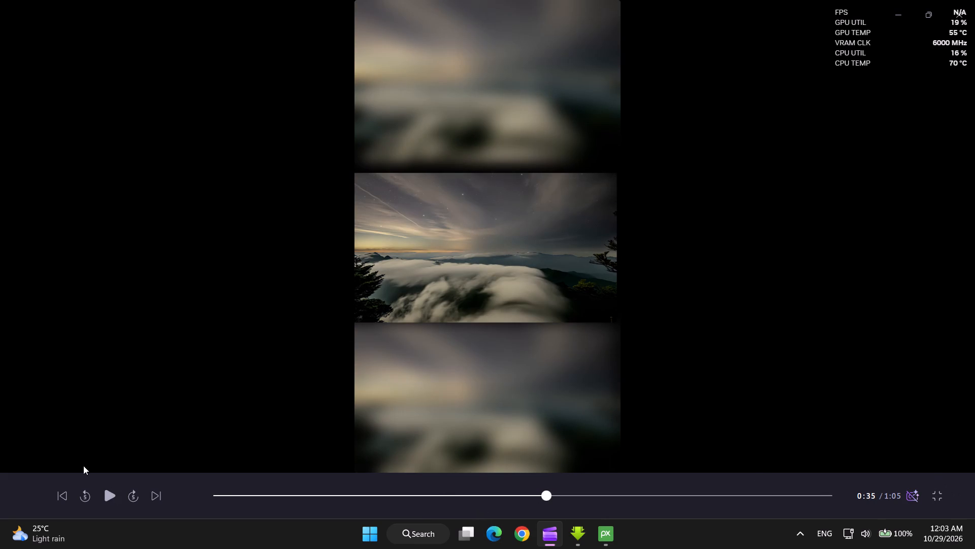
left_click(117, 491)
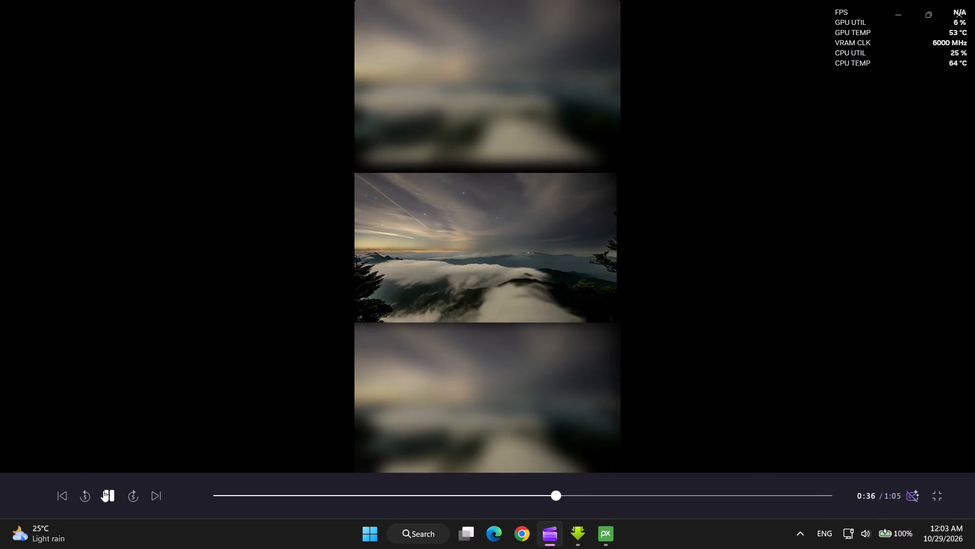
left_click(108, 497)
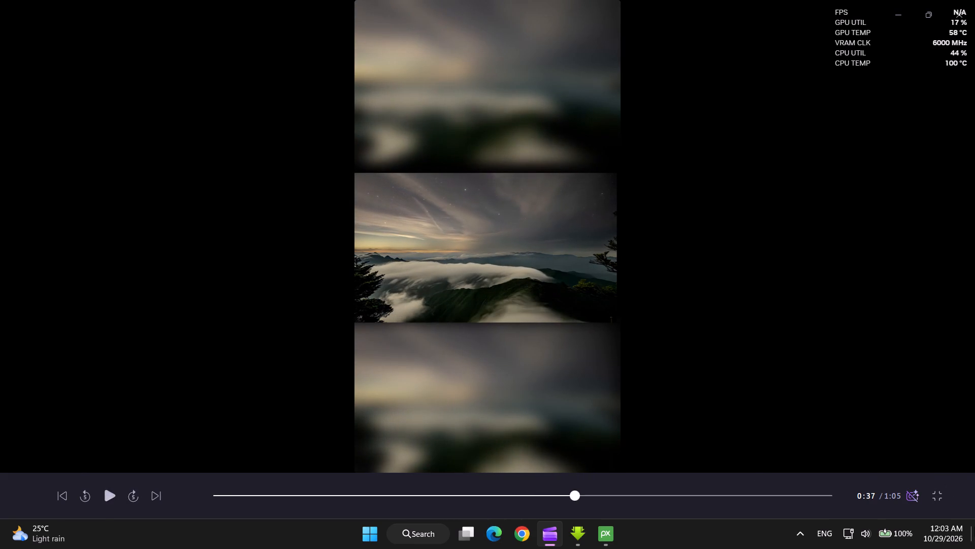
left_click(934, 495)
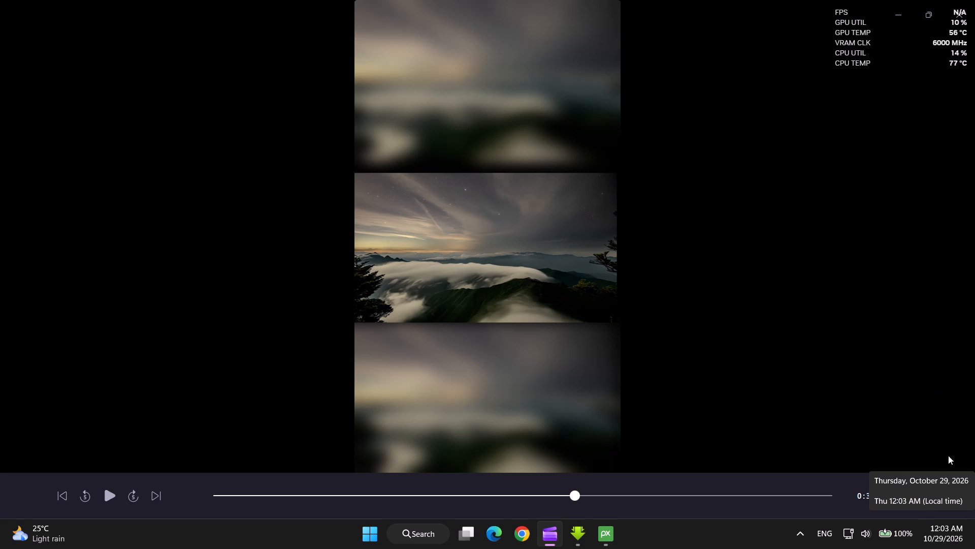
left_click(931, 486)
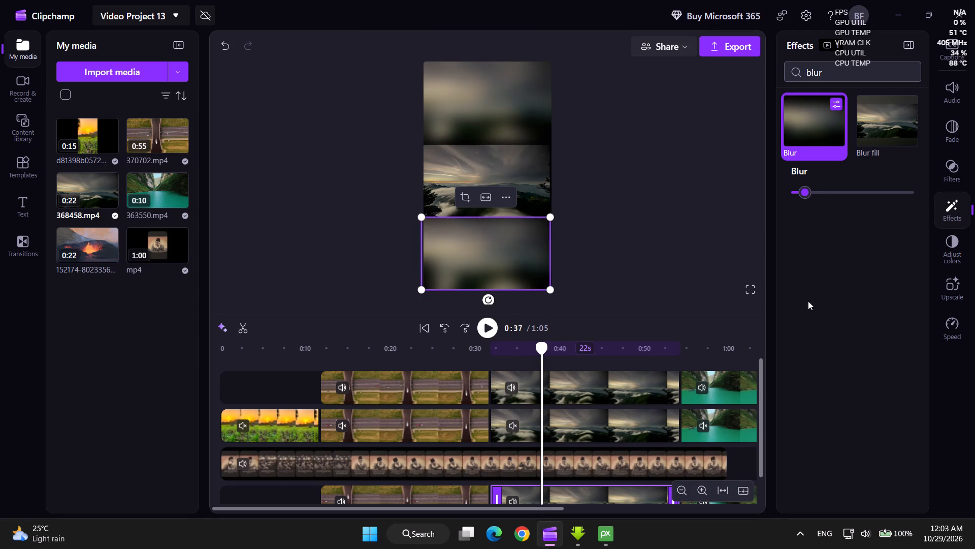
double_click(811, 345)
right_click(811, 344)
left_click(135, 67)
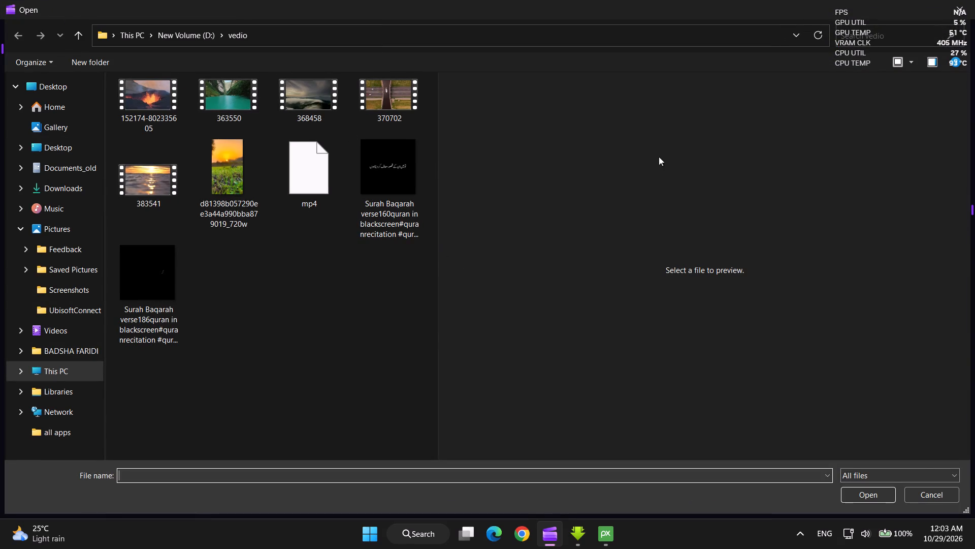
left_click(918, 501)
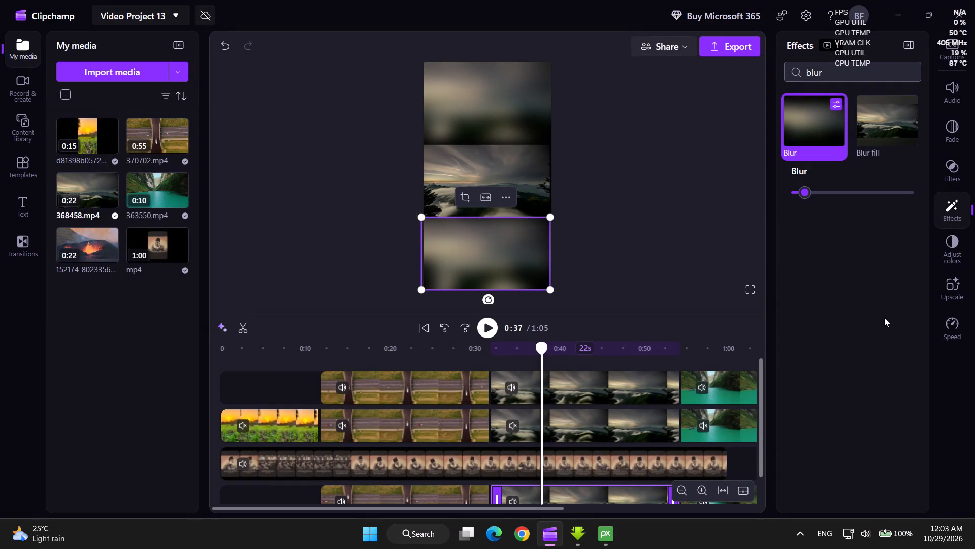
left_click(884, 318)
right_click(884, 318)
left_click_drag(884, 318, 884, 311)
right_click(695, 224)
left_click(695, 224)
Play back the video from within the opening d81398b0572 clip into the 370702 section.
left_click_drag(542, 346, 275, 365)
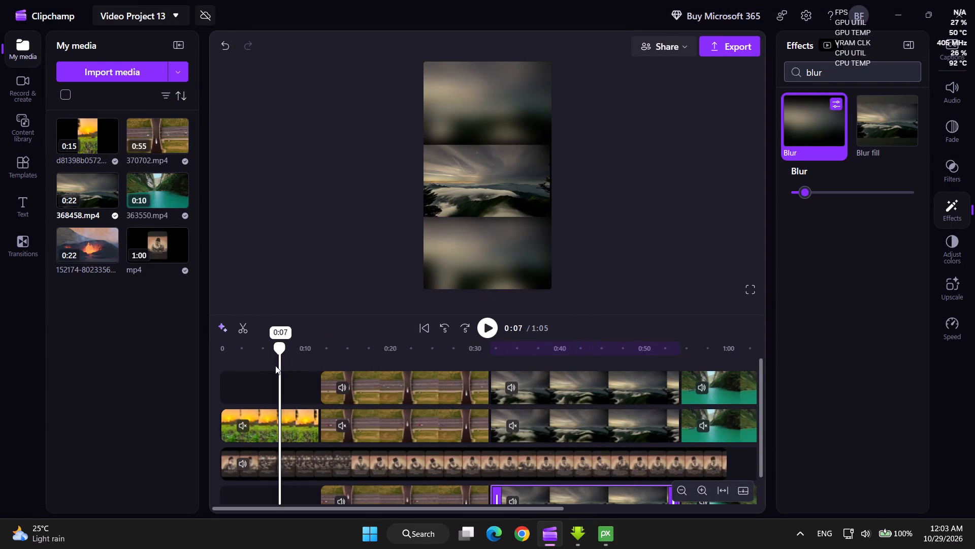
left_click_drag(275, 365, 267, 367)
left_click(487, 328)
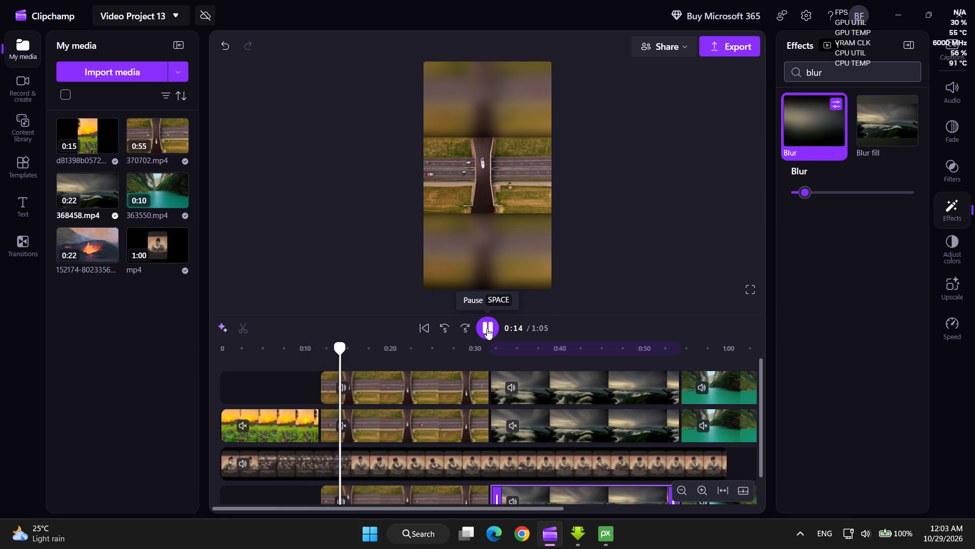
Show the hidden system tray icons.
left_click(795, 528)
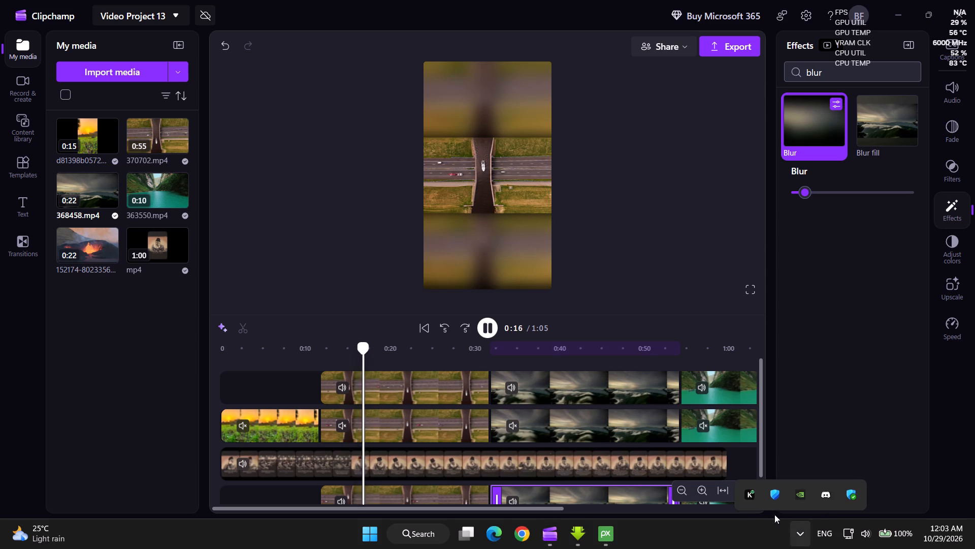
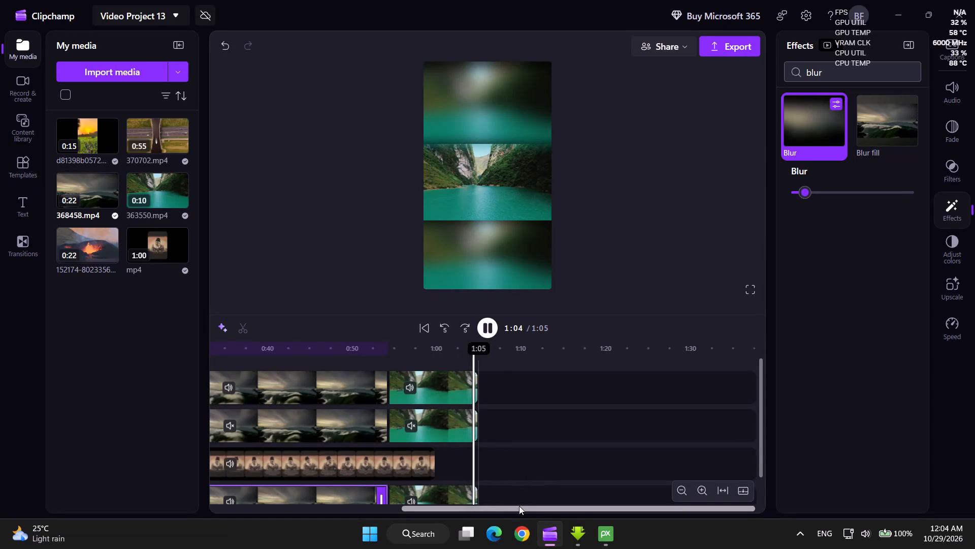
Bring the timeline's beginning into view and restart playback from 0:00, pausing on the opening d81398b0572 clip.
left_click_drag(519, 506, 334, 515)
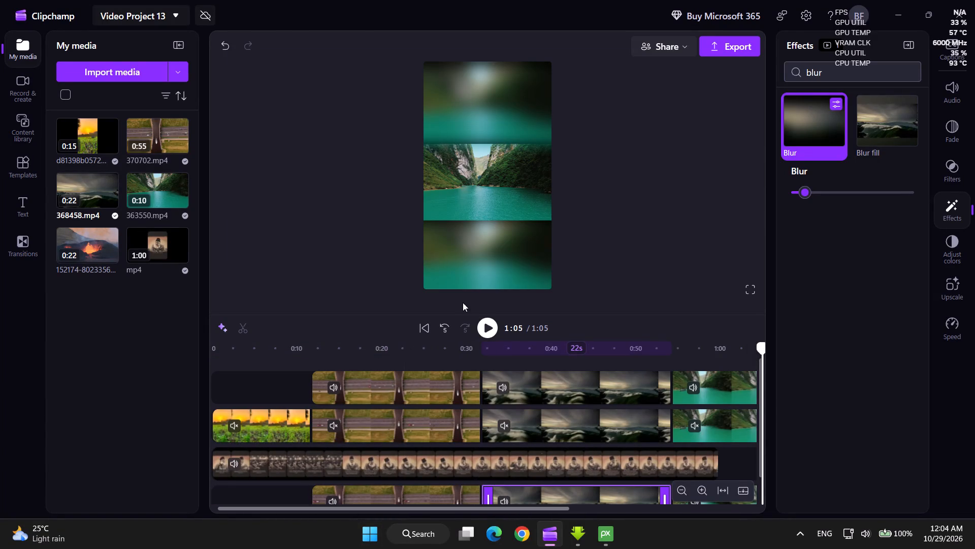
left_click(484, 329)
left_click(496, 329)
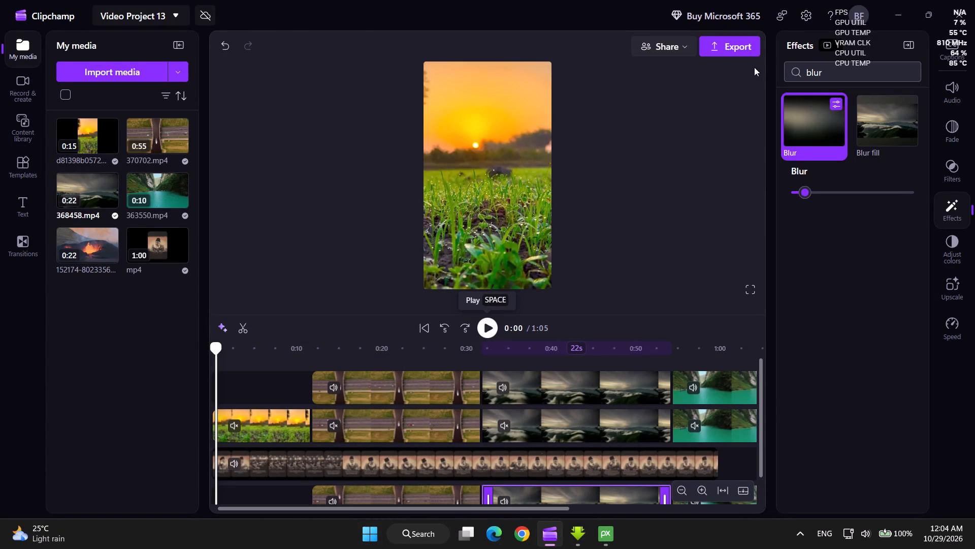
Show the hidden system tray icons.
left_click(798, 535)
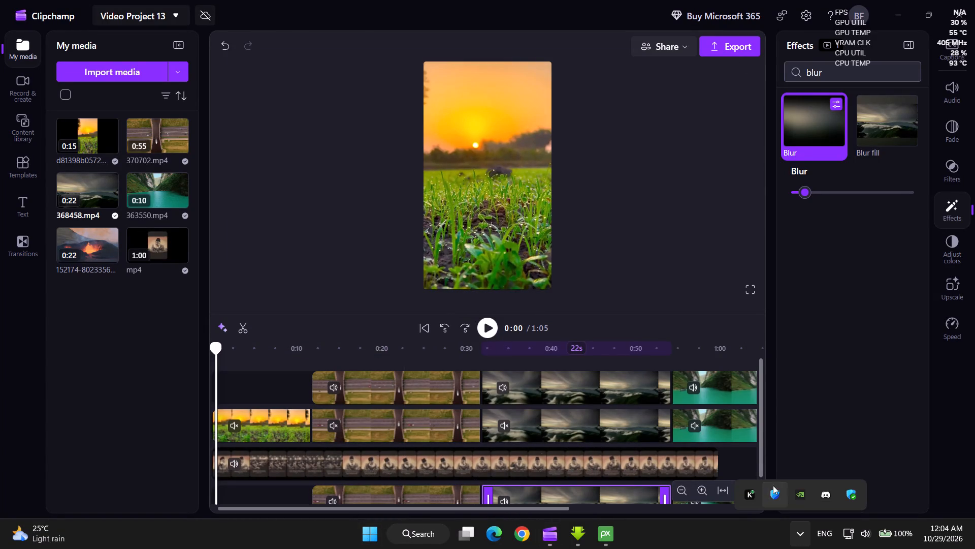
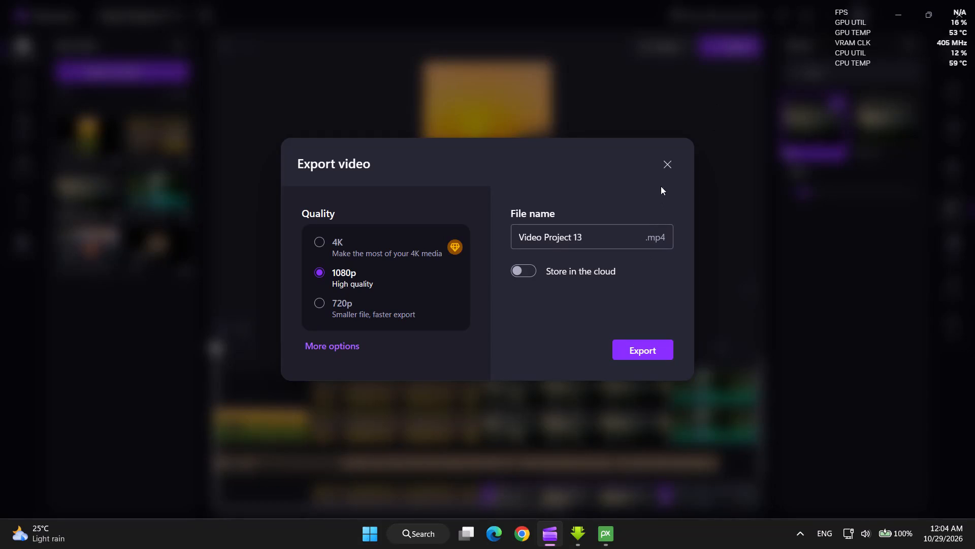
Export the video in 1080p quality as Video Project 13.mp4, without storing it in the cloud.
left_click(644, 349)
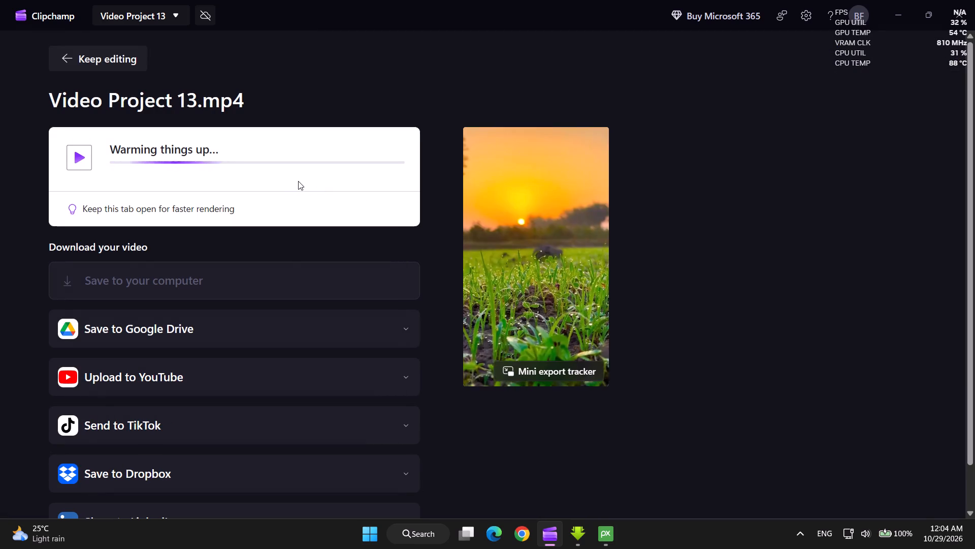